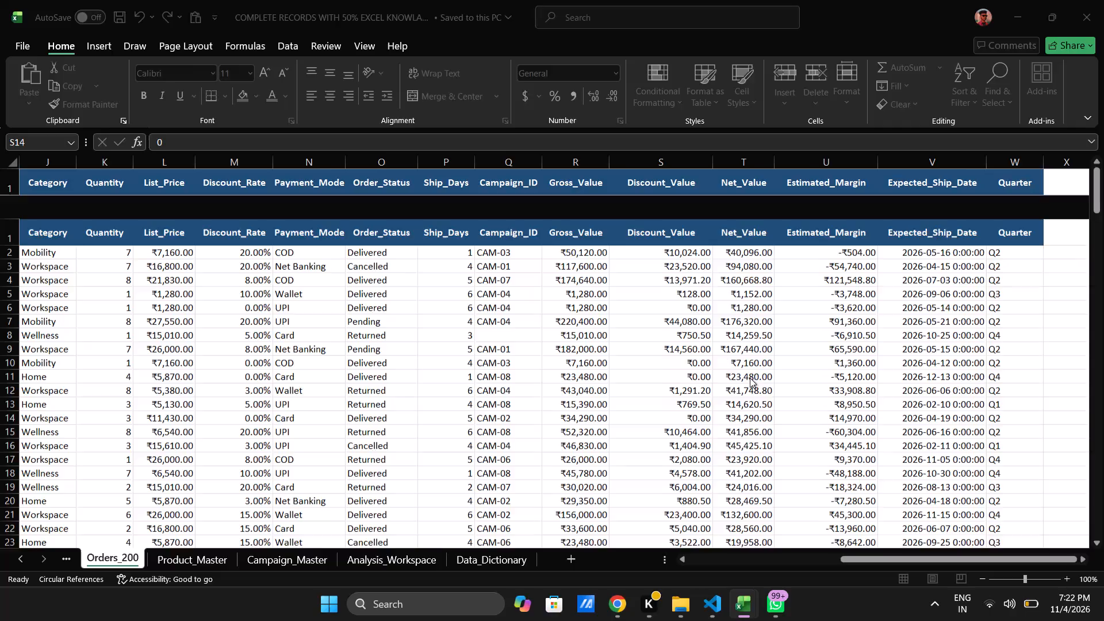
Enable editing in the protected Pivot Tables classes workbook and save the file.
scroll(750, 378, "down", 1)
scroll(750, 378, "up", 2)
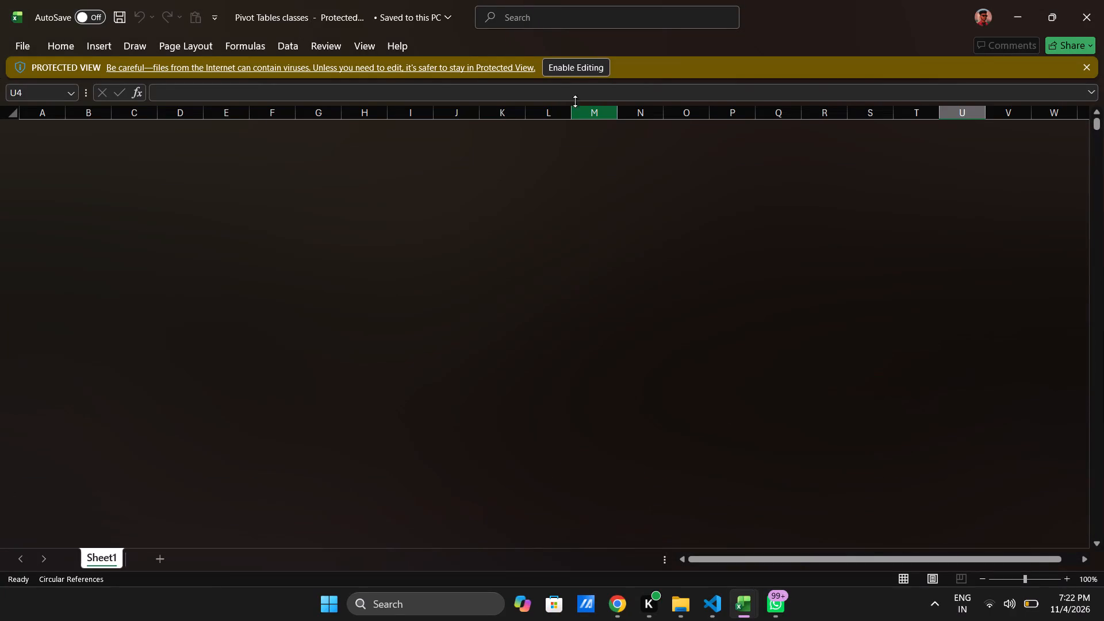
left_click(569, 72)
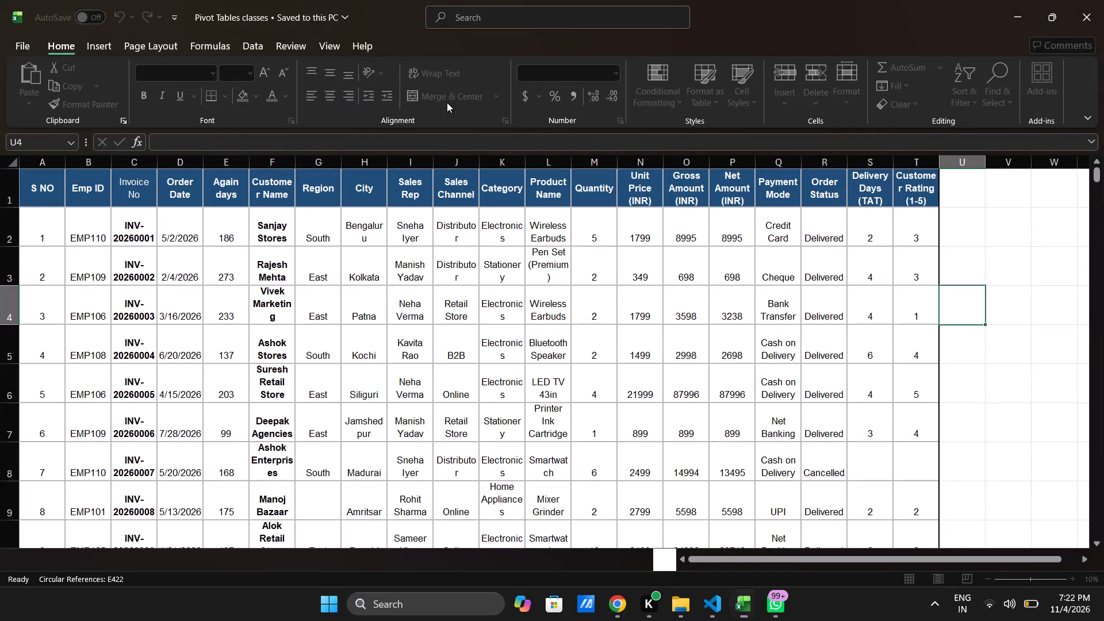
scroll(447, 102, "up", 12)
key("ctrl+s")
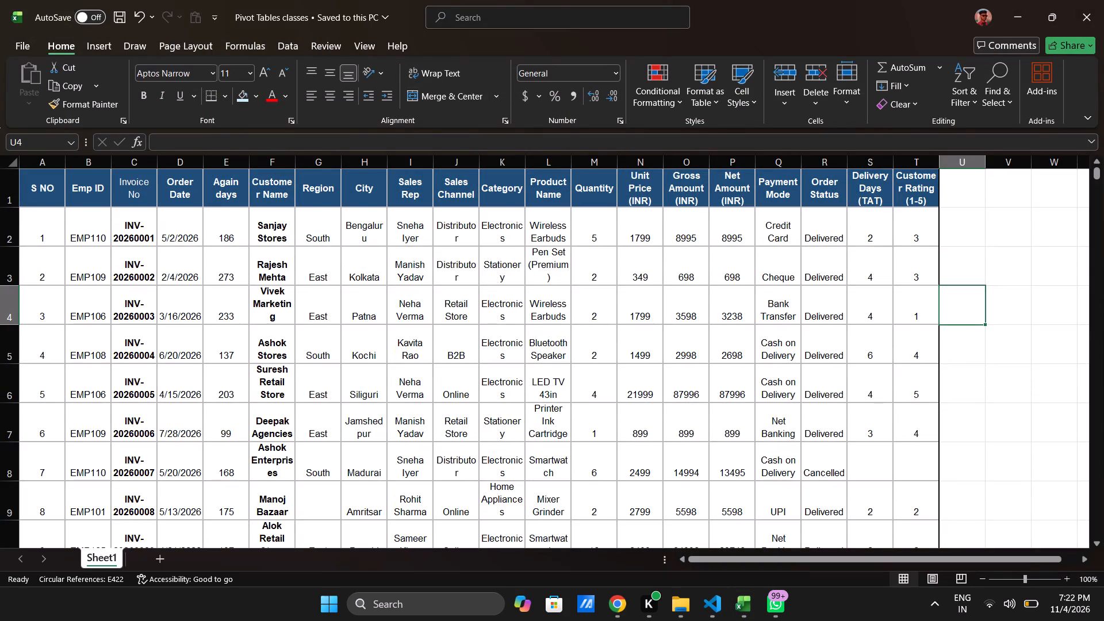
AutoFit the column widths and row heights of the entire Sheet1.
key("ctrl+a")
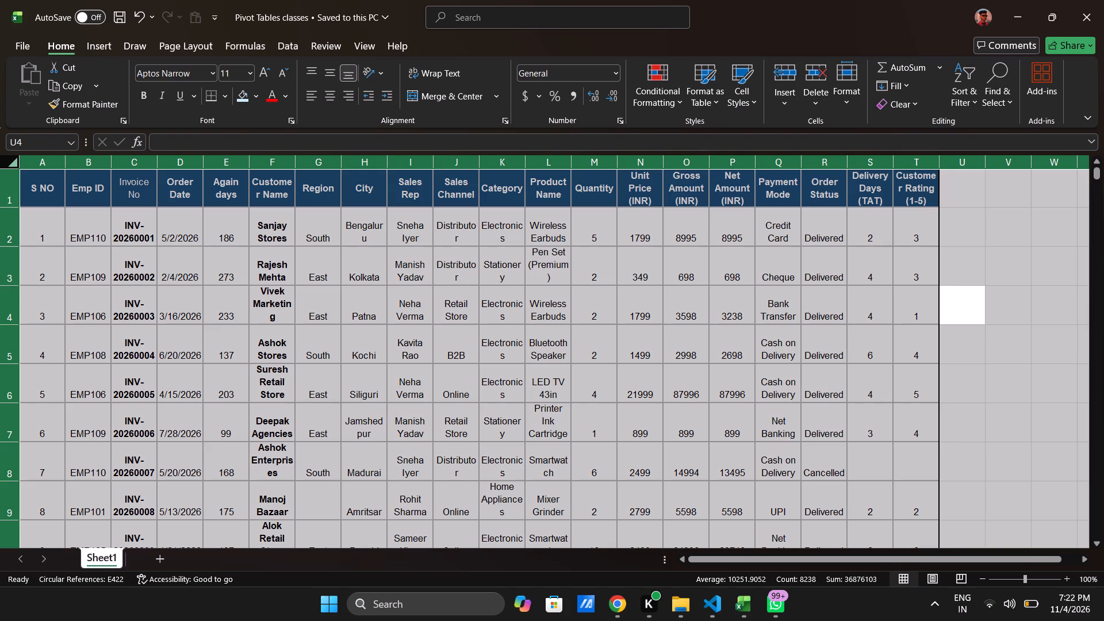
type("HOI")
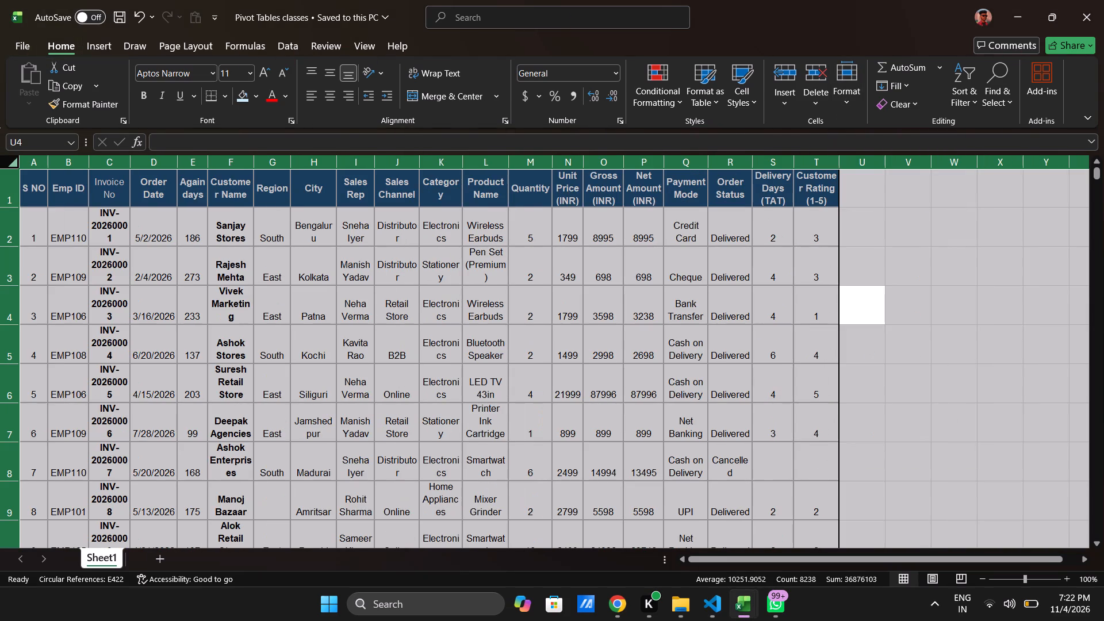
type("HOA")
left_click(411, 379)
Widen the Product Name column so most product names fit on a single line.
scroll(489, 363, "right", 1)
scroll(489, 363, "left", 1)
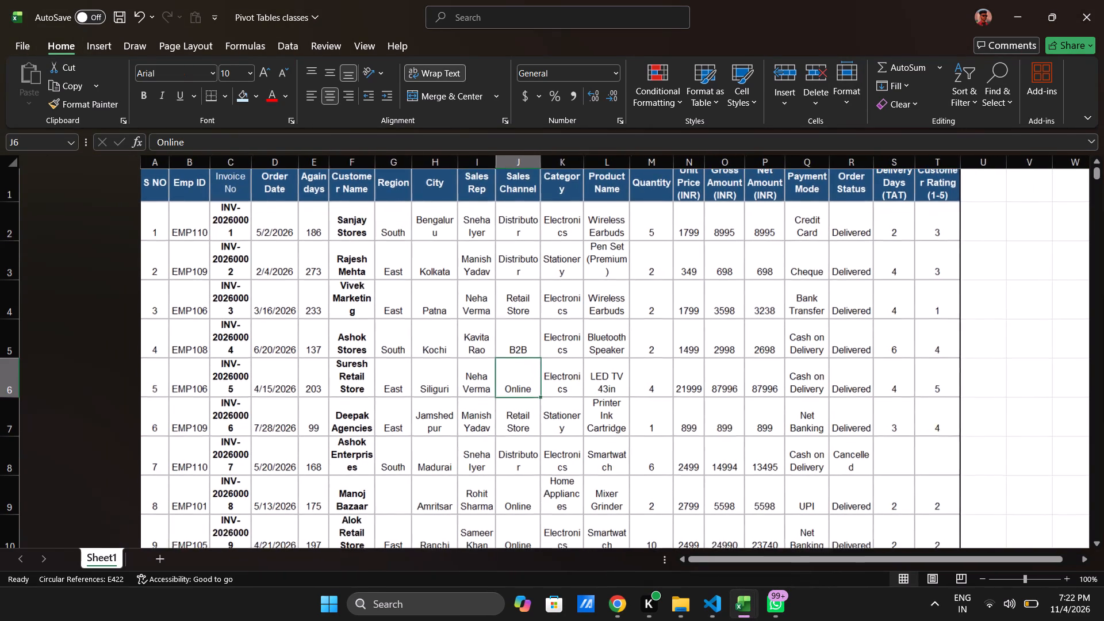
scroll(489, 363, "left", 1)
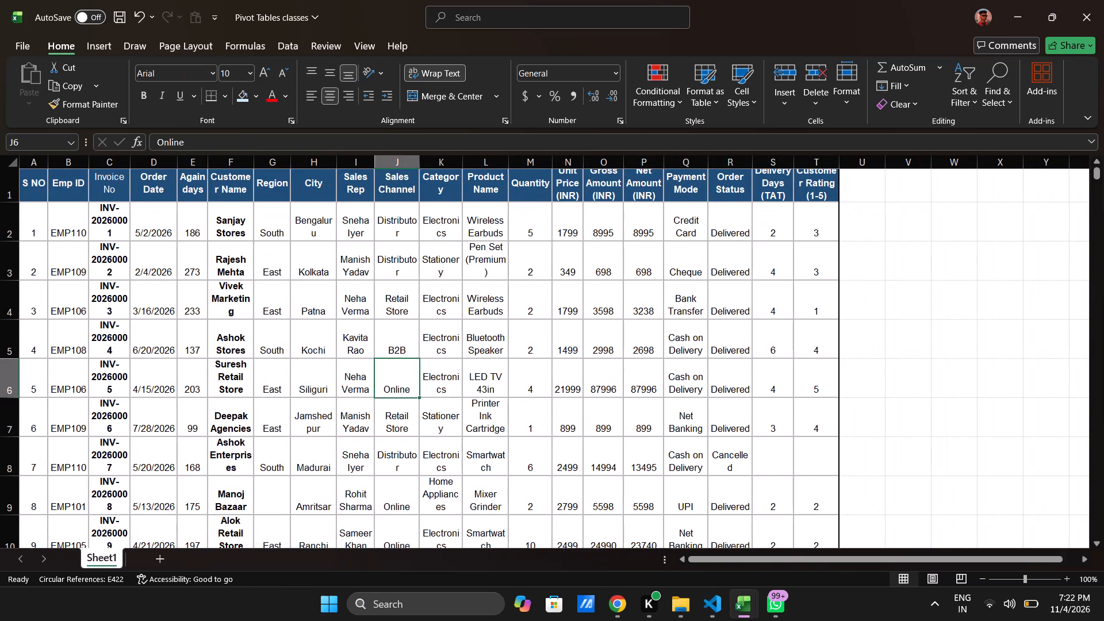
left_click_drag(39, 185, 687, 199)
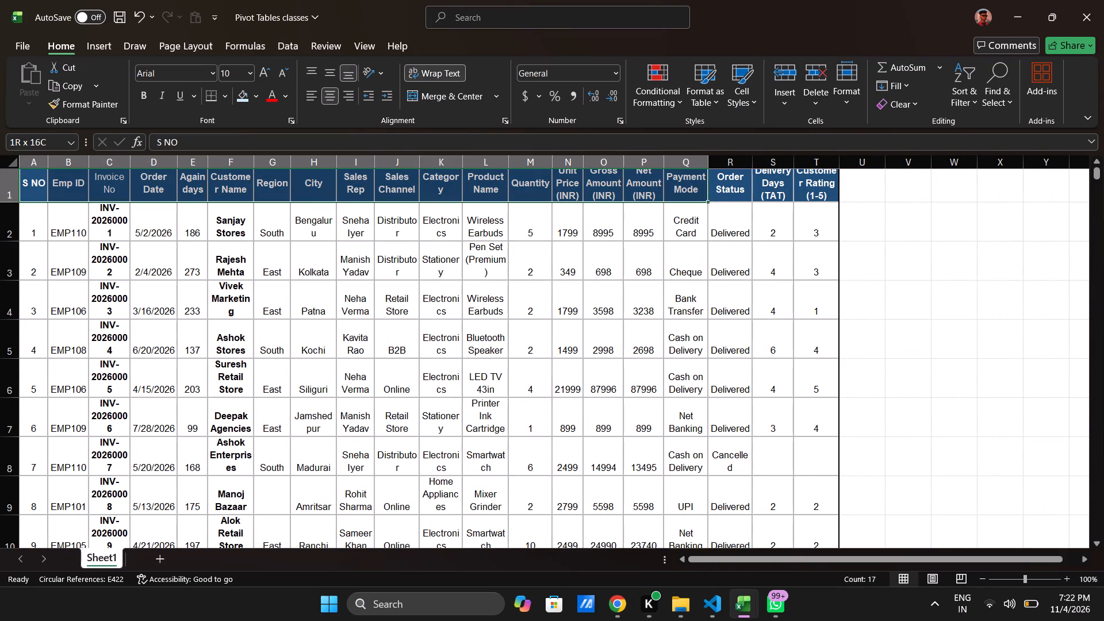
left_click_drag(687, 199, 828, 193)
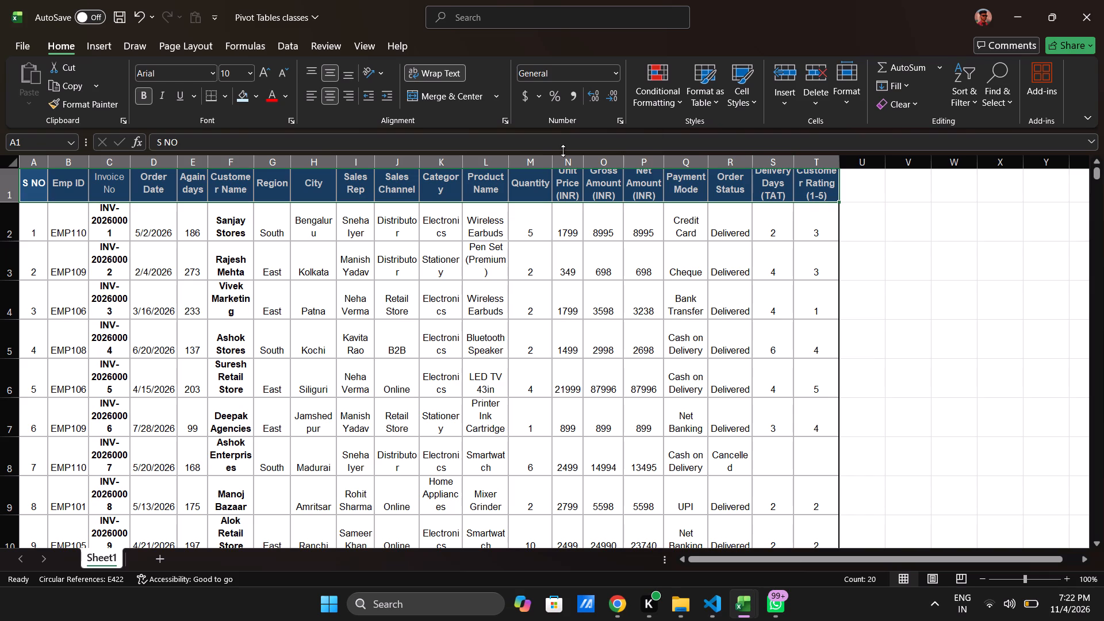
double_click(512, 162)
left_click_drag(507, 162, 543, 162)
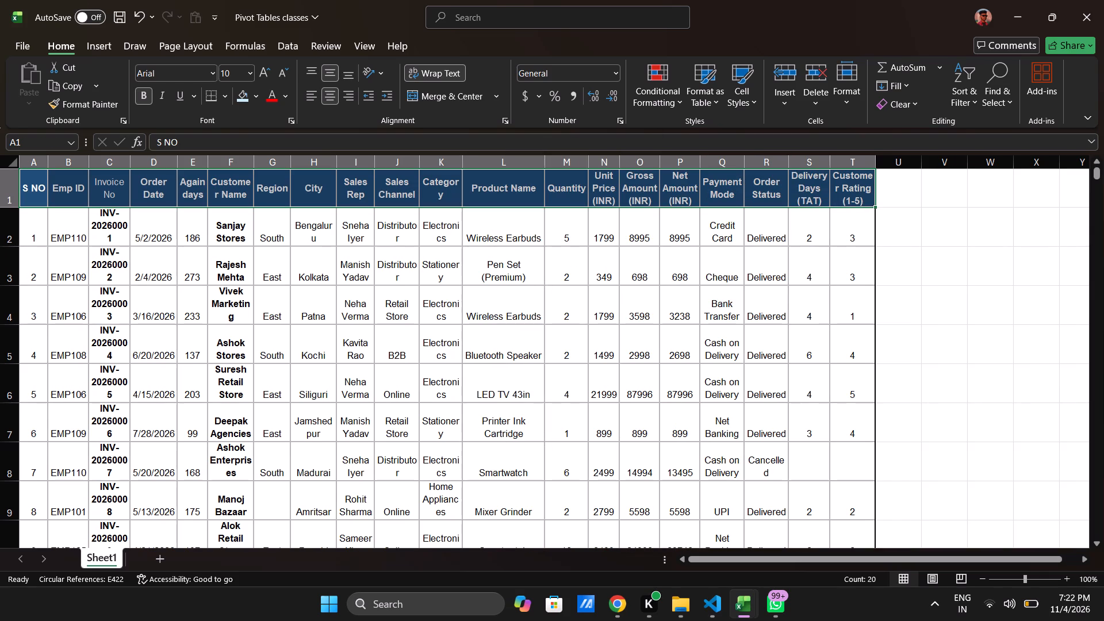
left_click(925, 294)
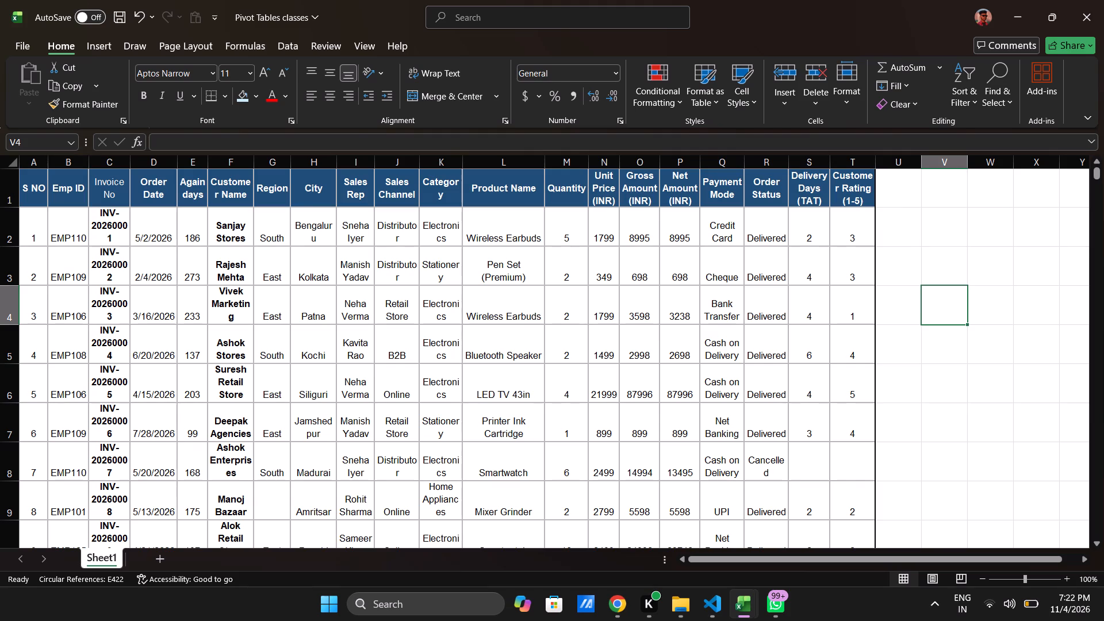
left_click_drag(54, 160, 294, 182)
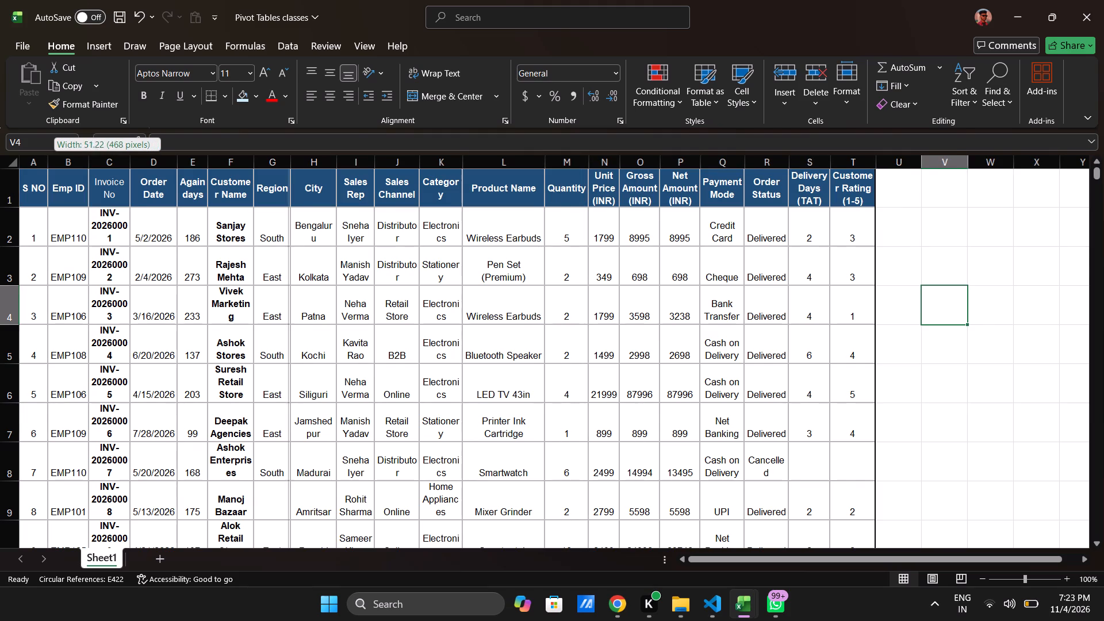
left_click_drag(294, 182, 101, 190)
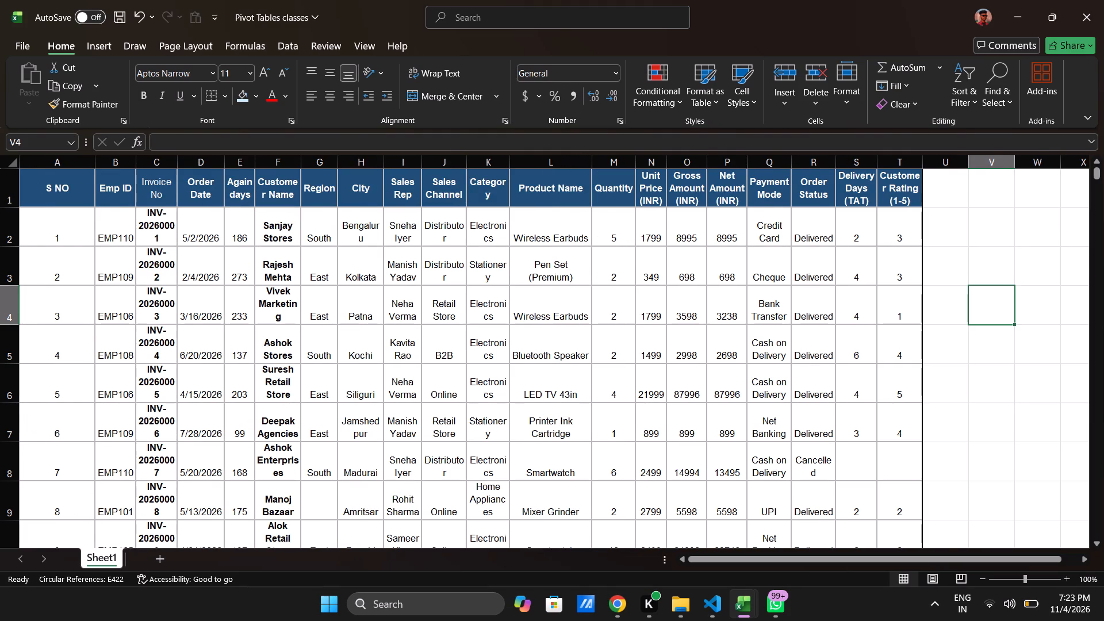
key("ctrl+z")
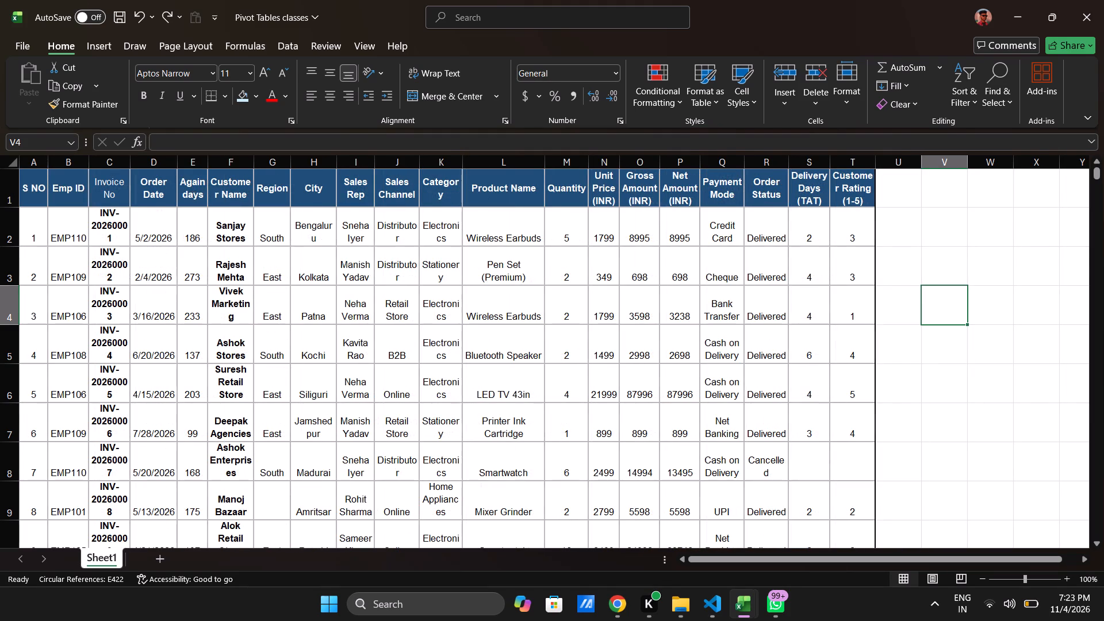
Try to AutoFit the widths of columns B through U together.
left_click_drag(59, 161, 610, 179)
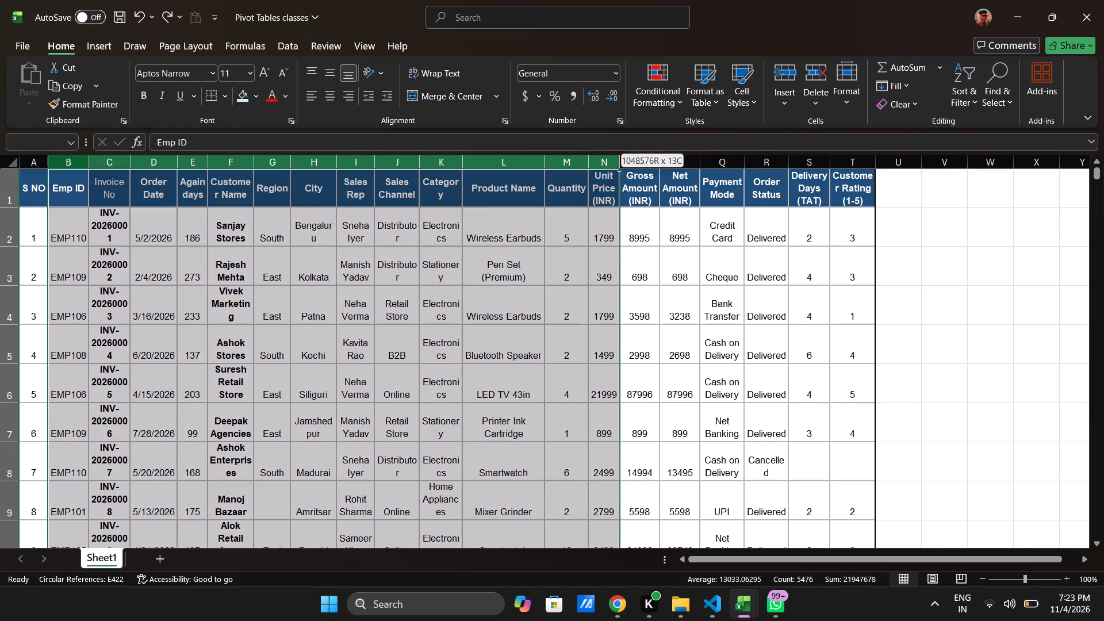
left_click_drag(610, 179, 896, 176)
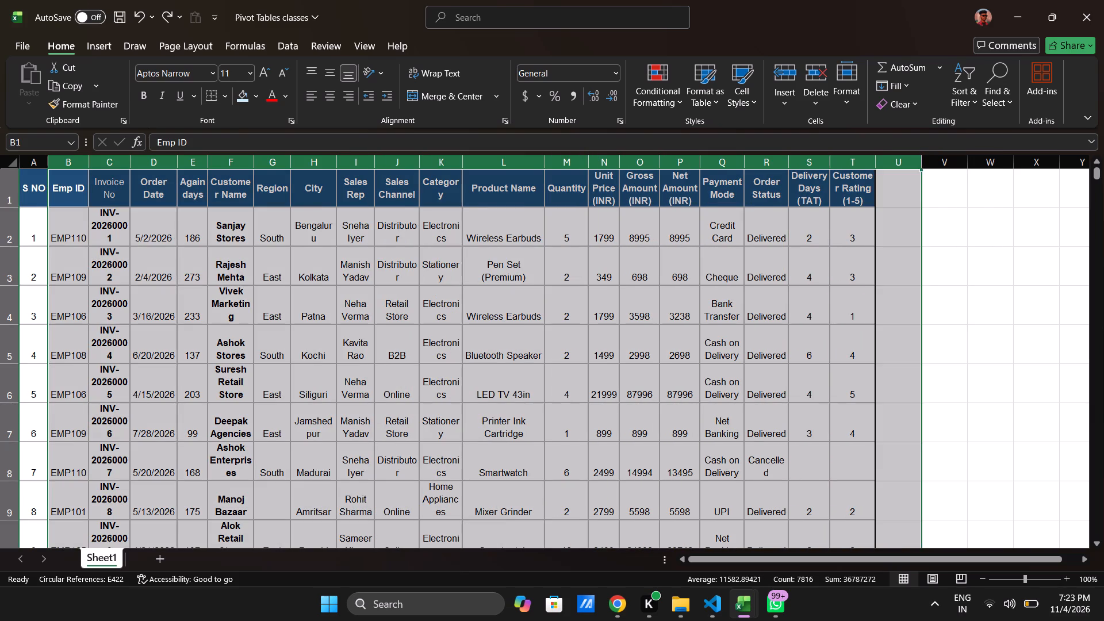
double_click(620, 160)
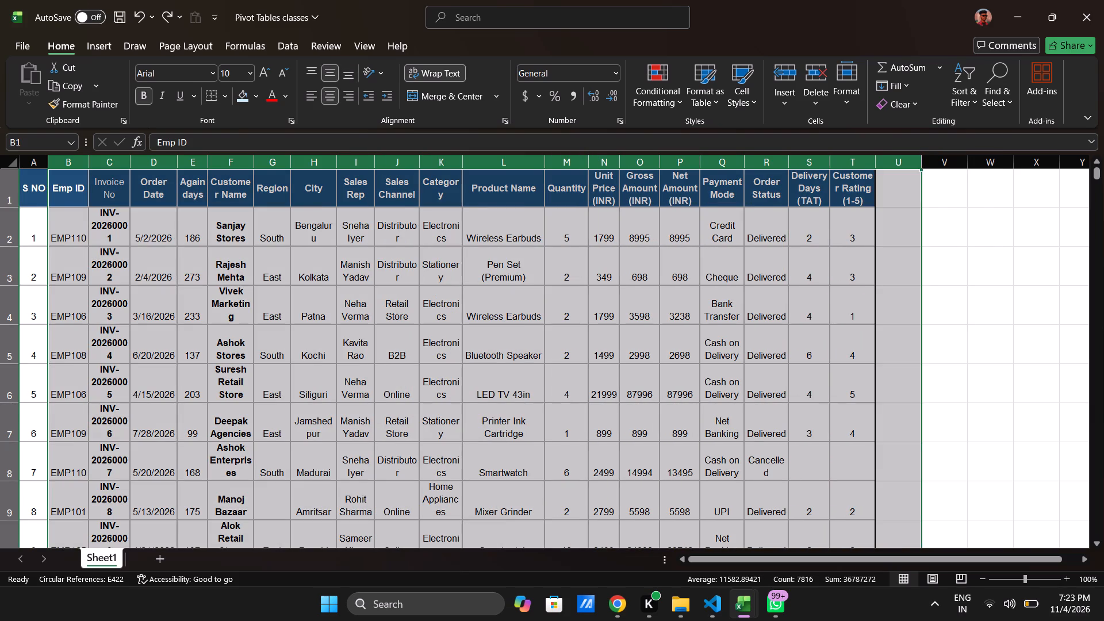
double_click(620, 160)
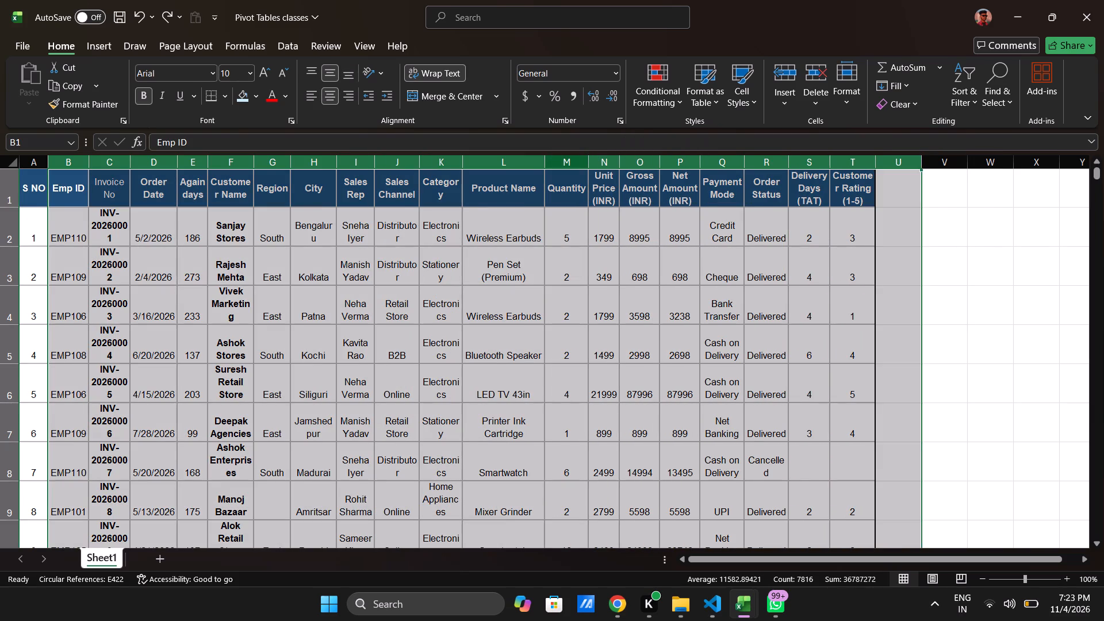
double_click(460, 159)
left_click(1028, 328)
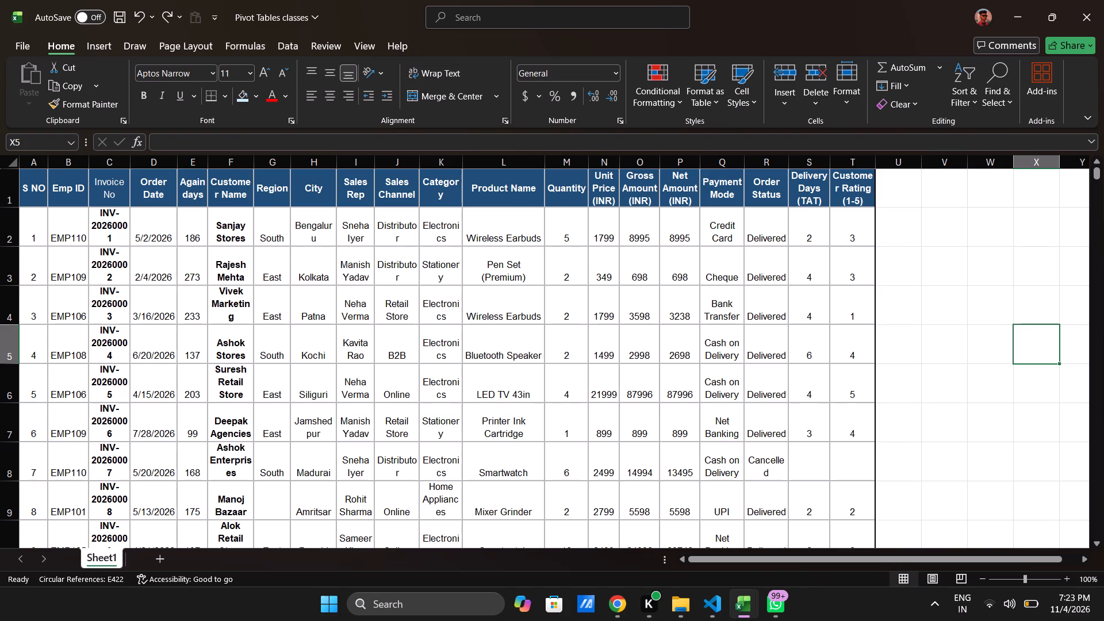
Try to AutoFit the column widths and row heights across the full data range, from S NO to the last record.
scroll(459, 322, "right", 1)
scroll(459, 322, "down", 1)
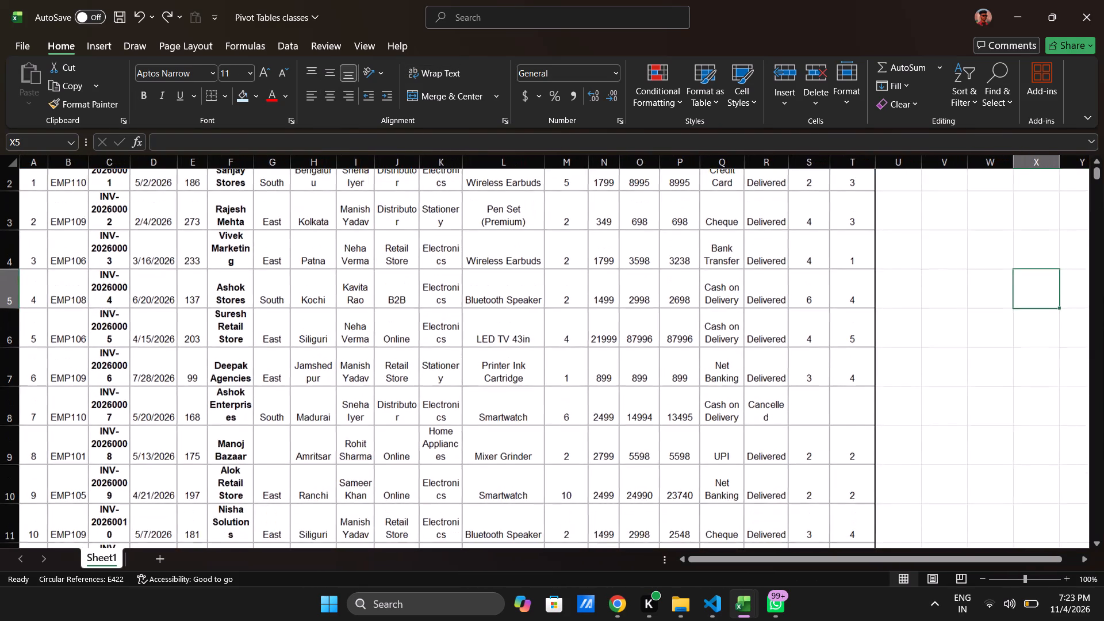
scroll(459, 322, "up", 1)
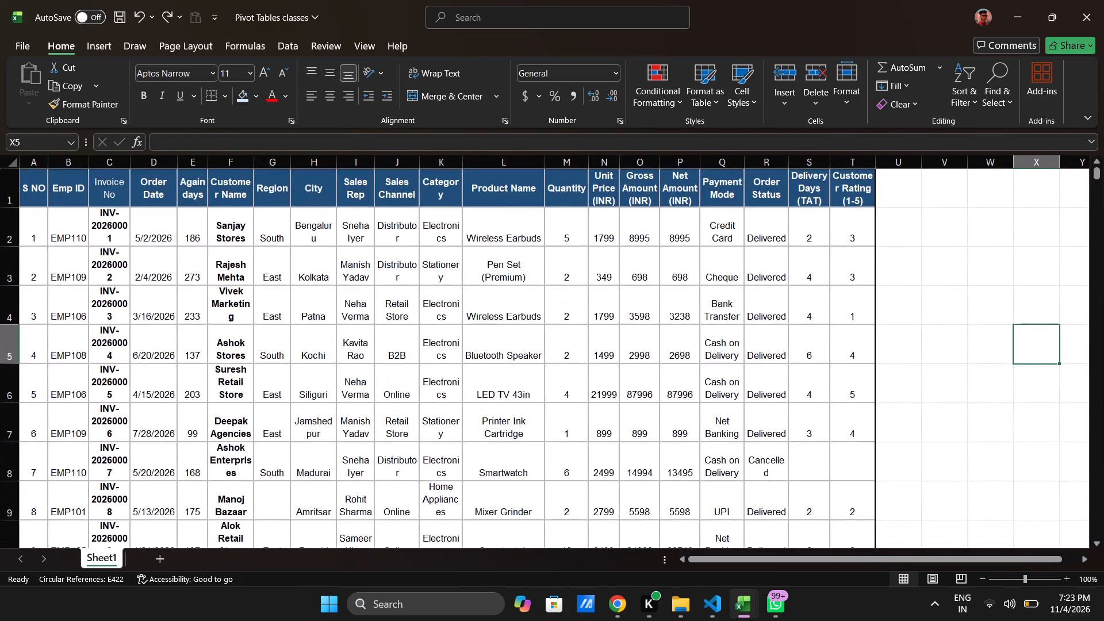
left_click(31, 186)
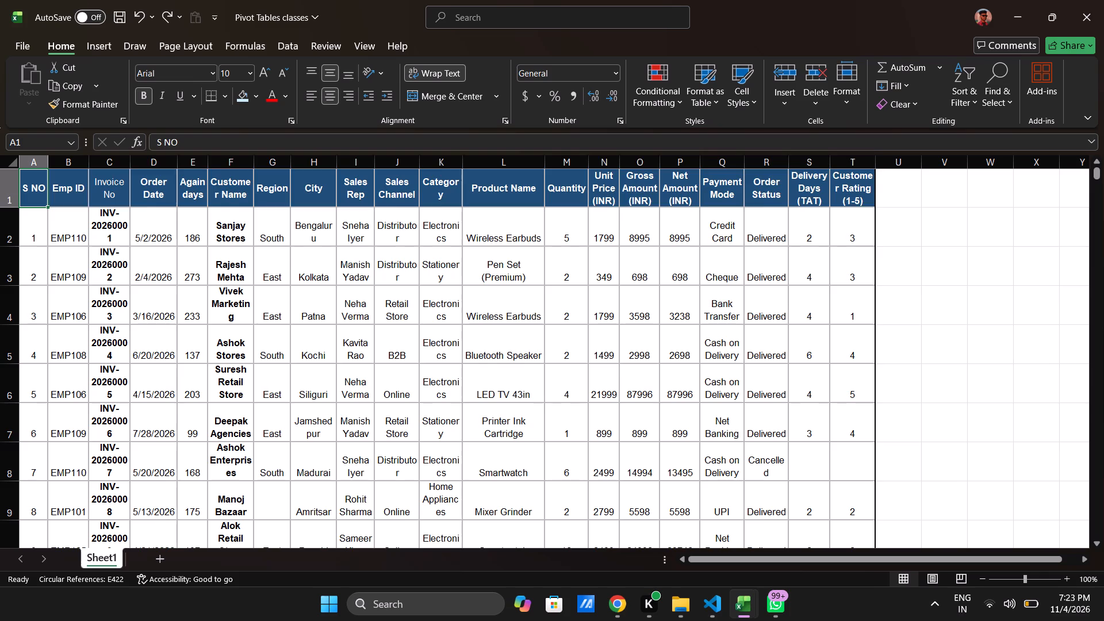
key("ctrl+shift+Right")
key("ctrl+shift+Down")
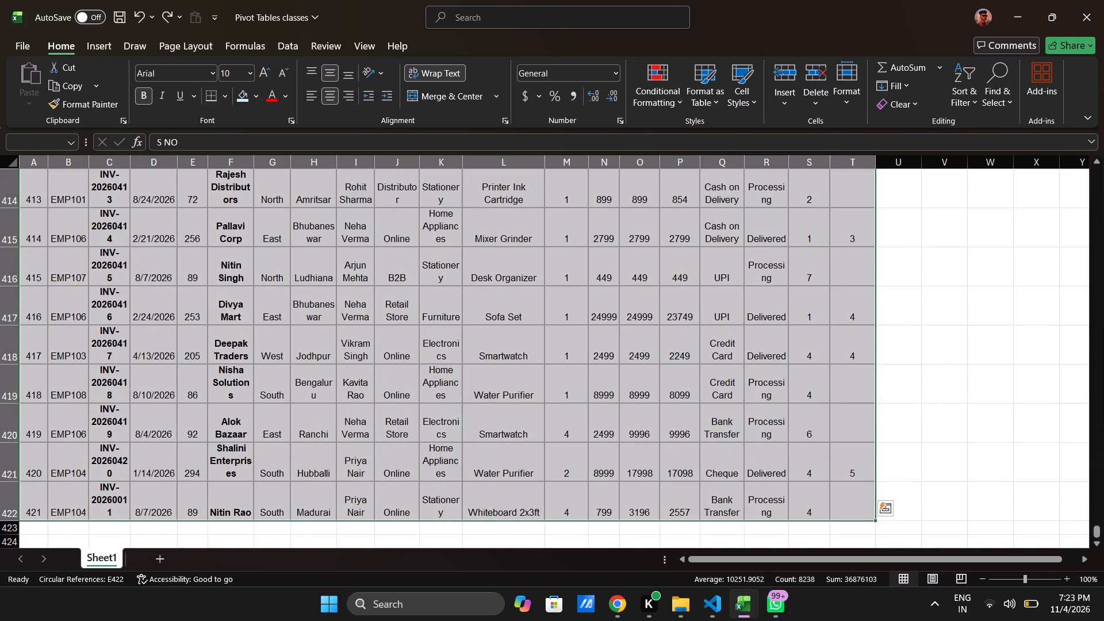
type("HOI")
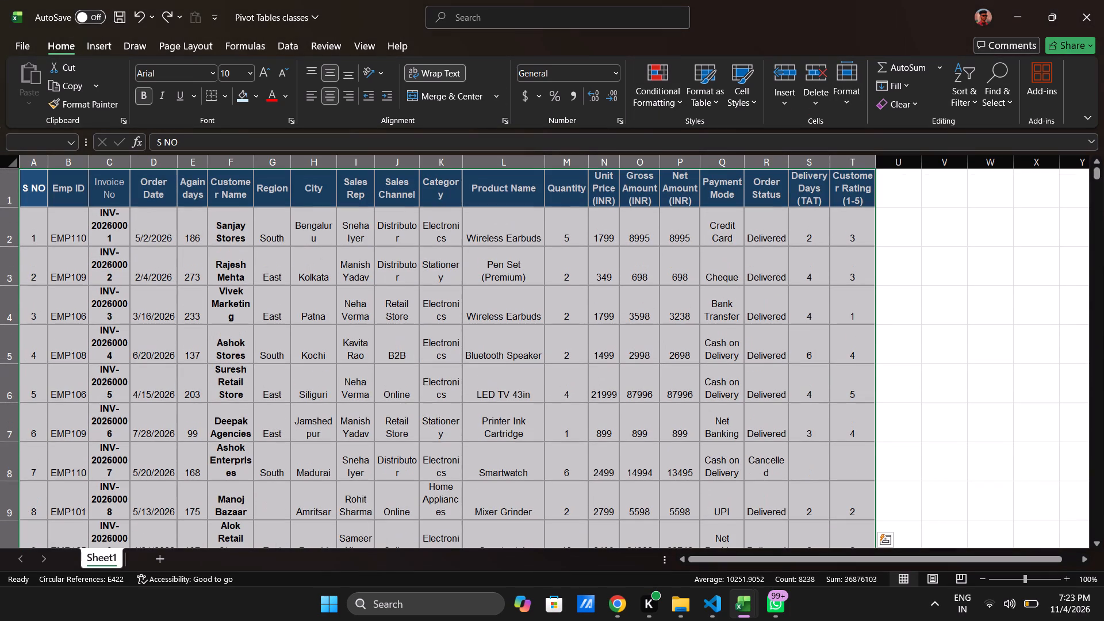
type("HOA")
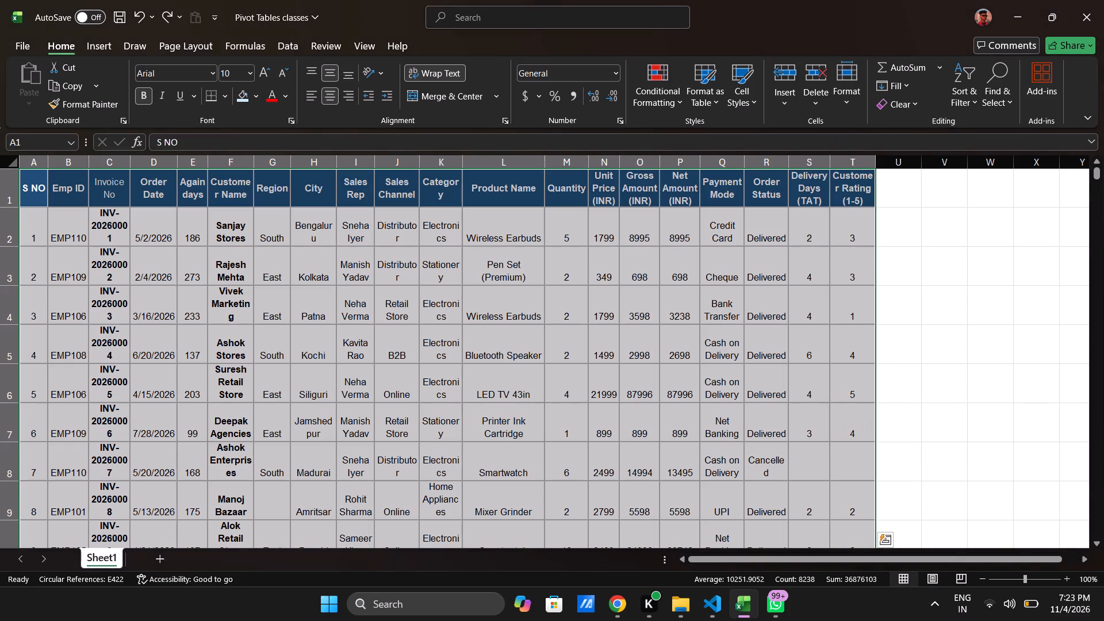
Reduce the header row's height to about two lines of text.
left_click_drag(5, 208, 5, 195)
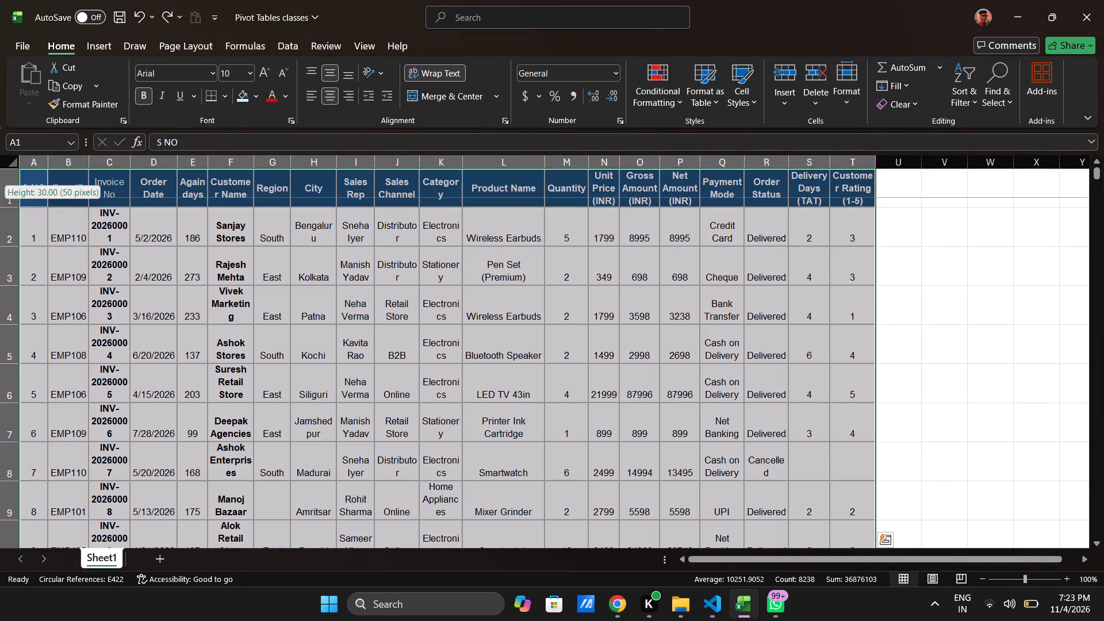
left_click_drag(5, 195, 7, 188)
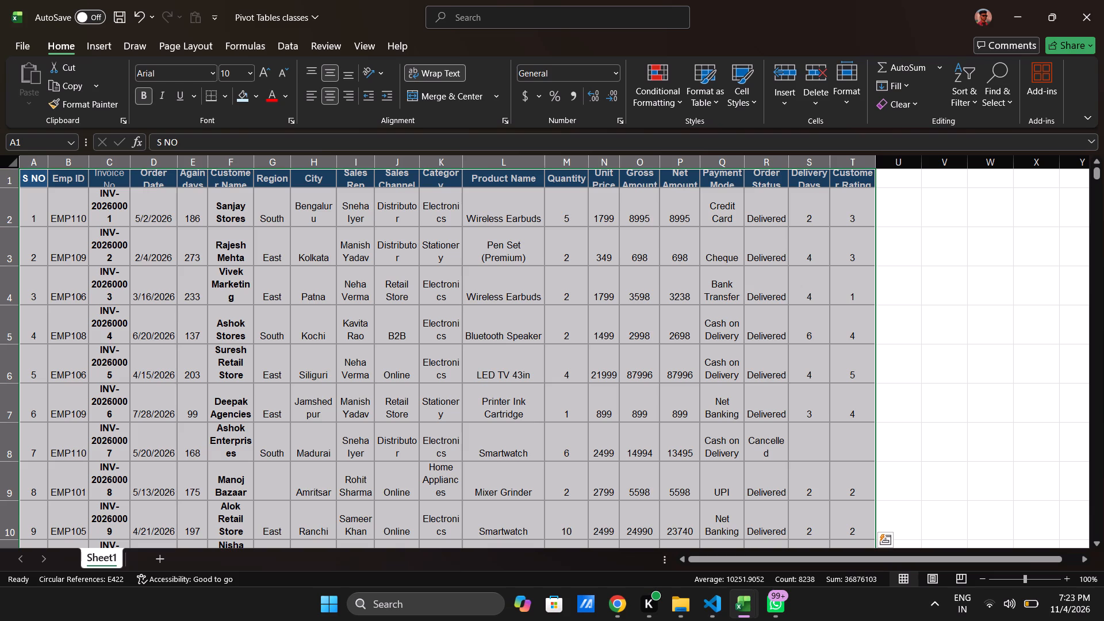
left_click_drag(11, 186, 11, 195)
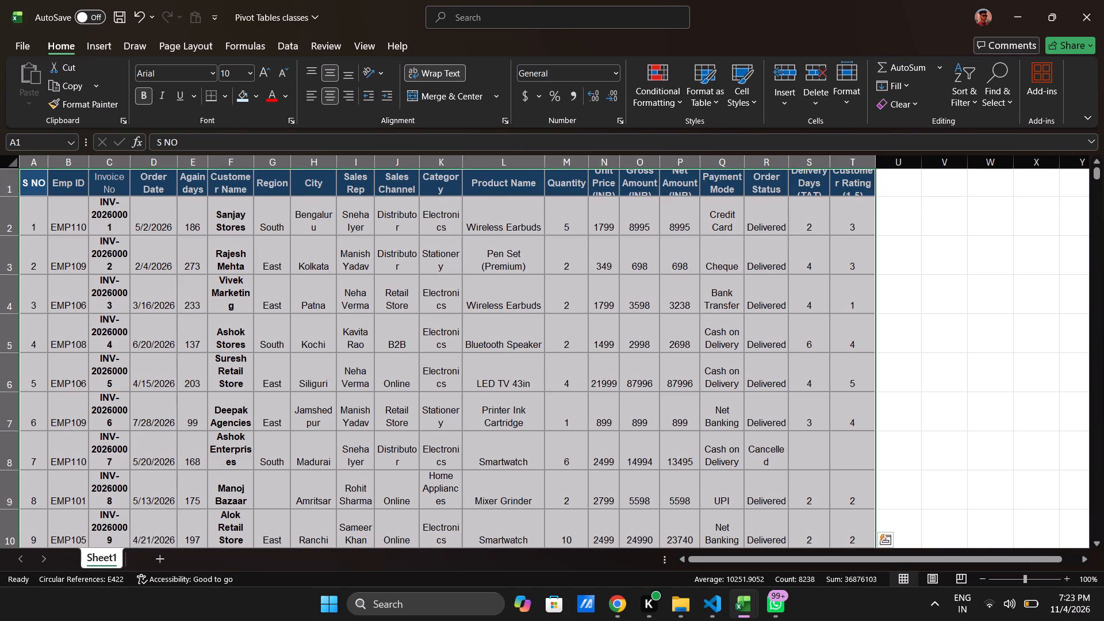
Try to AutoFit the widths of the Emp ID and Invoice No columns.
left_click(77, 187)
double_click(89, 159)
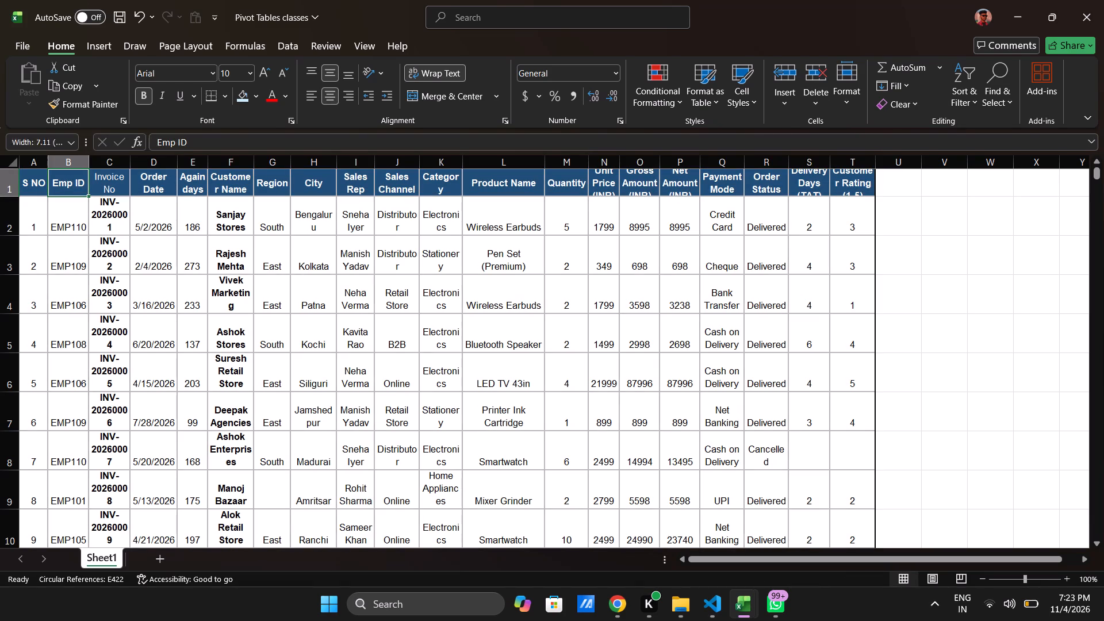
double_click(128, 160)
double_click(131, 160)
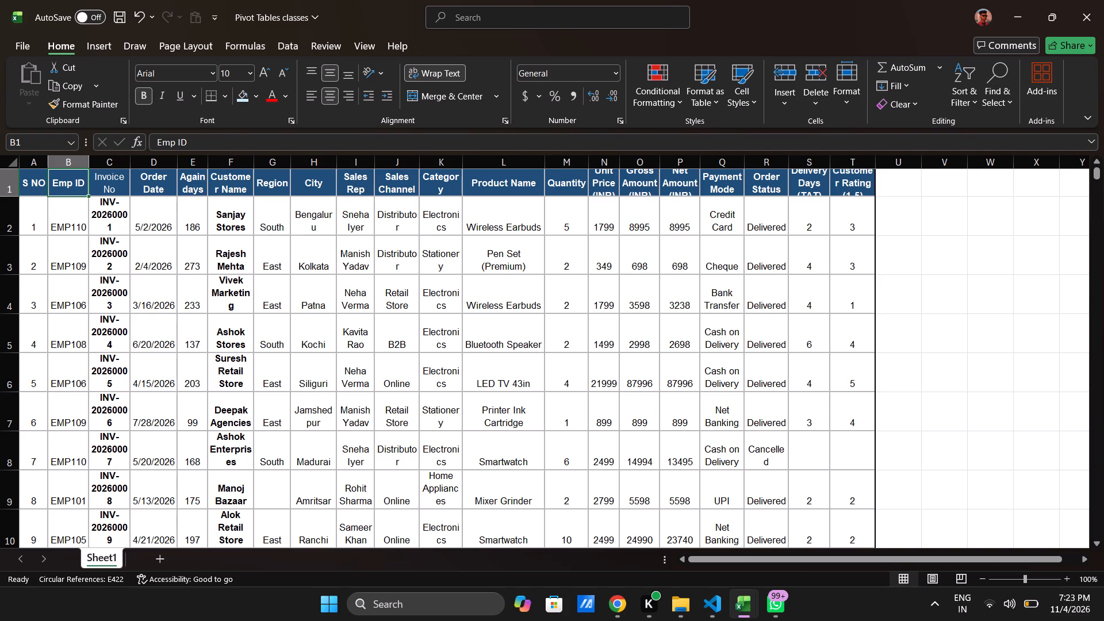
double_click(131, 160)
Turn off text wrapping for the whole header row, from S NO to Customer Rating.
scroll(853, 349, "left", 2)
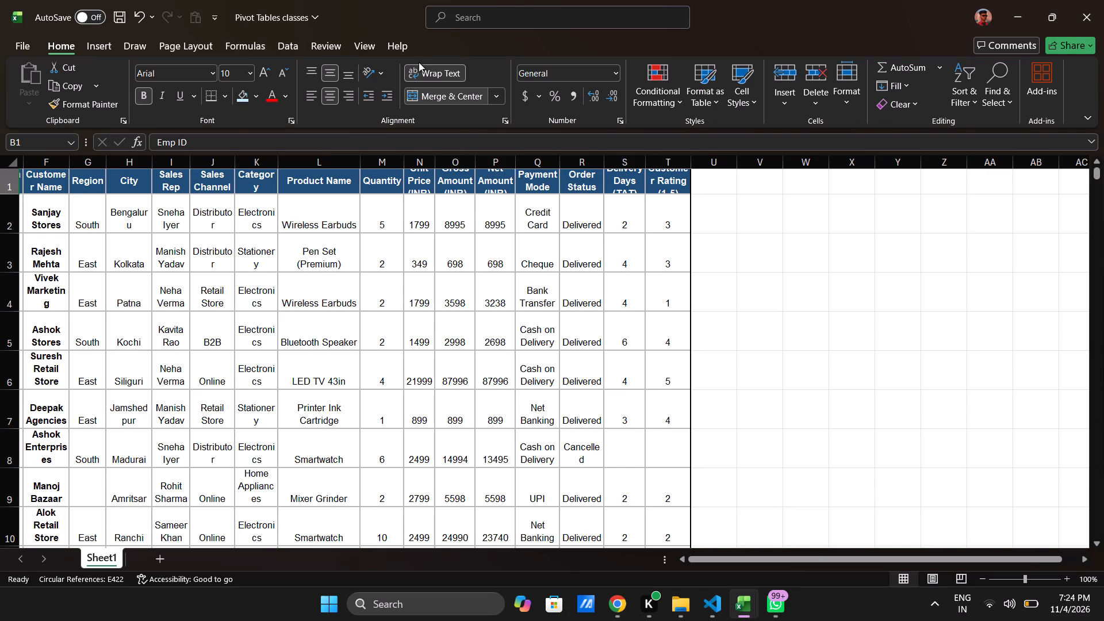
left_click(45, 178)
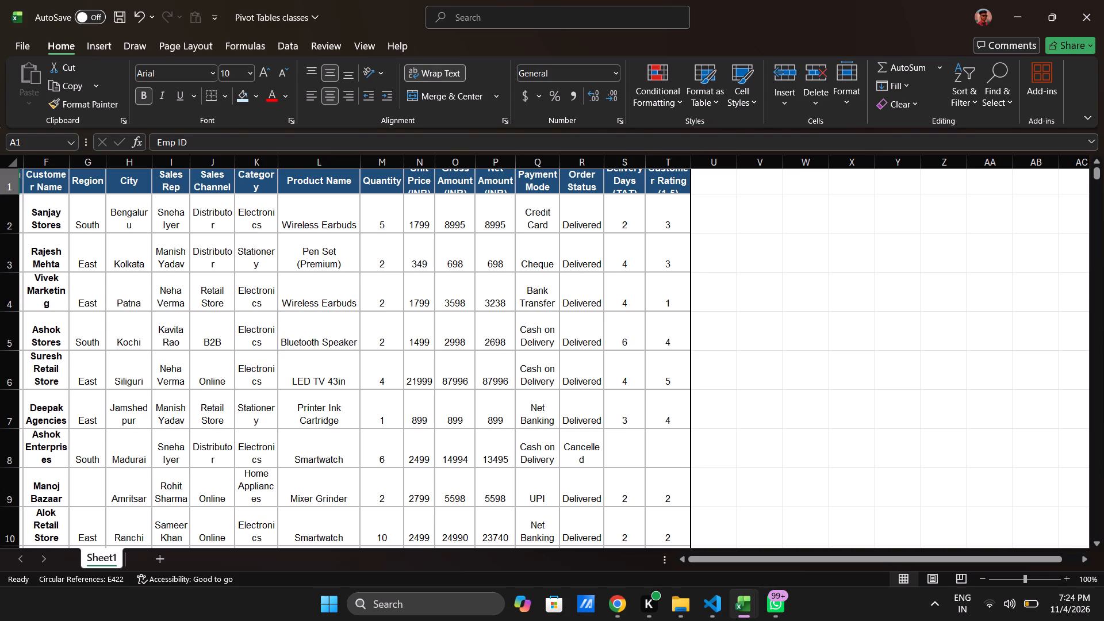
scroll(45, 178, "right", 1)
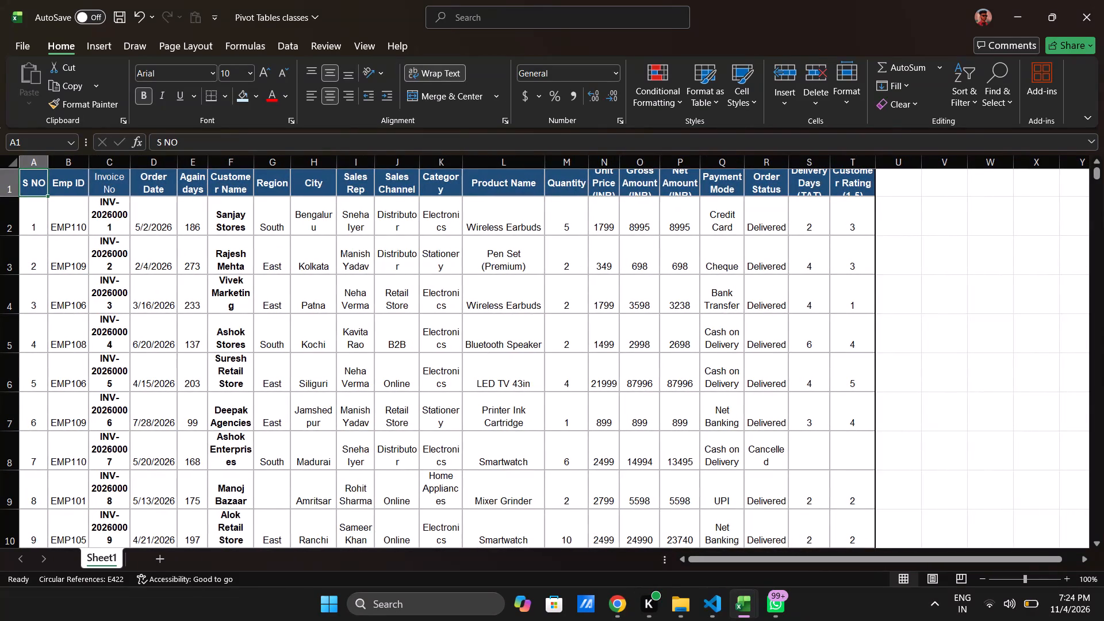
left_click(29, 186)
key("ctrl+shift+Right")
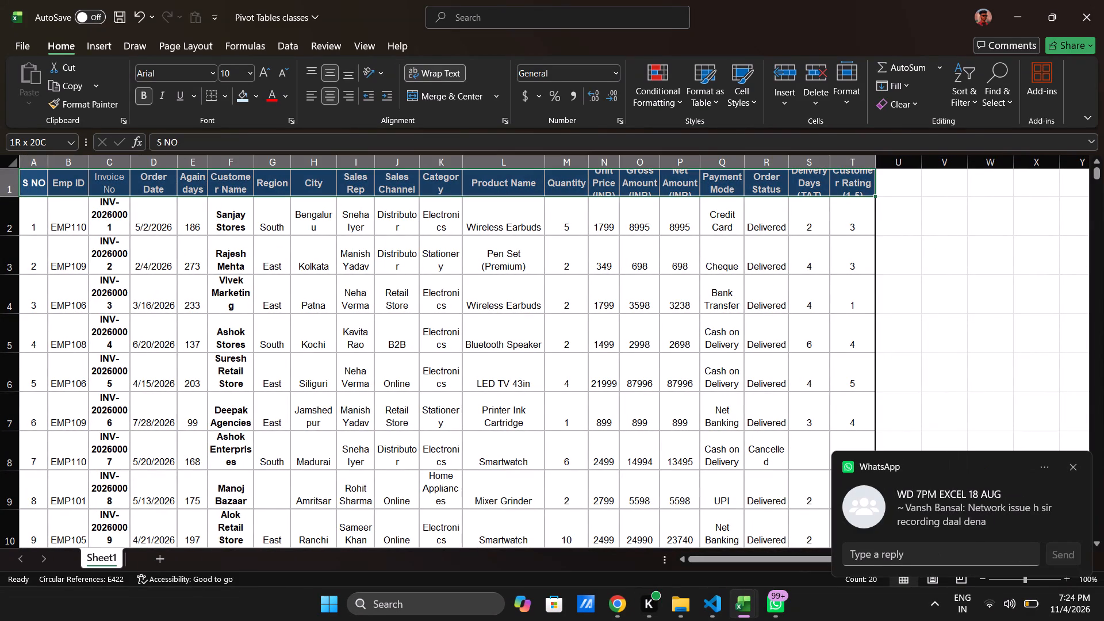
left_click(446, 70)
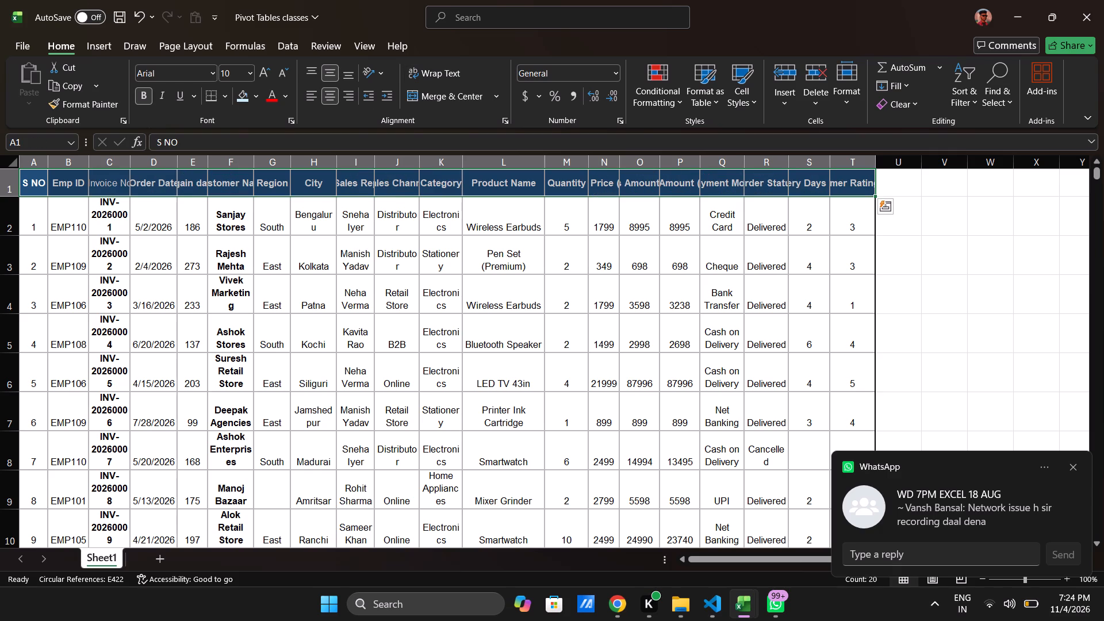
left_click(914, 289)
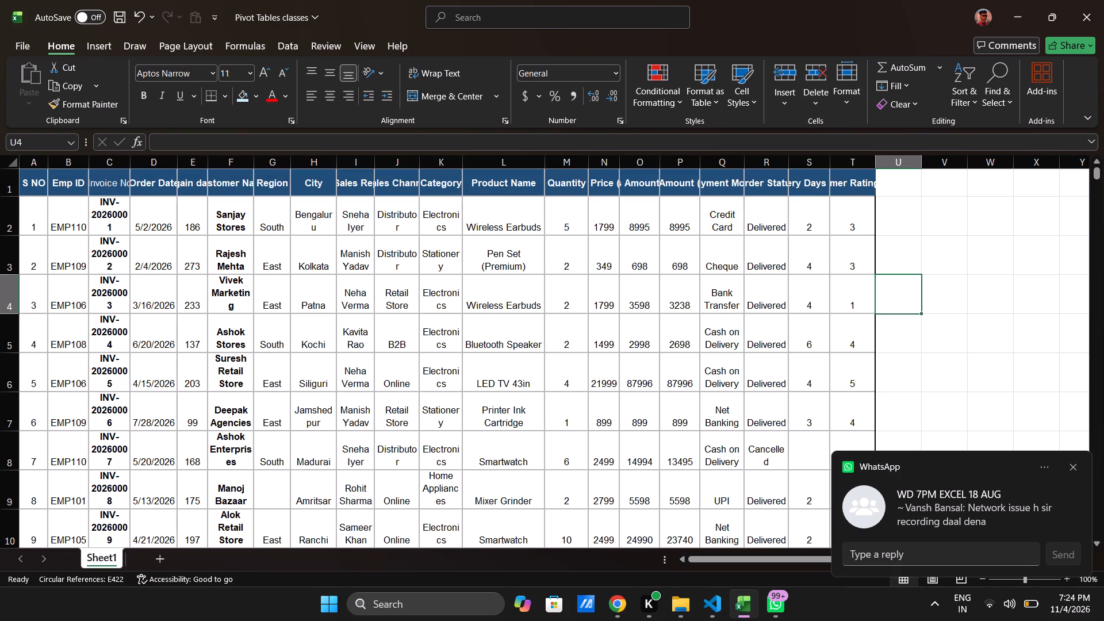
Turn off text wrapping for all data records below the header, from S NO through the last column and row.
left_click(31, 207)
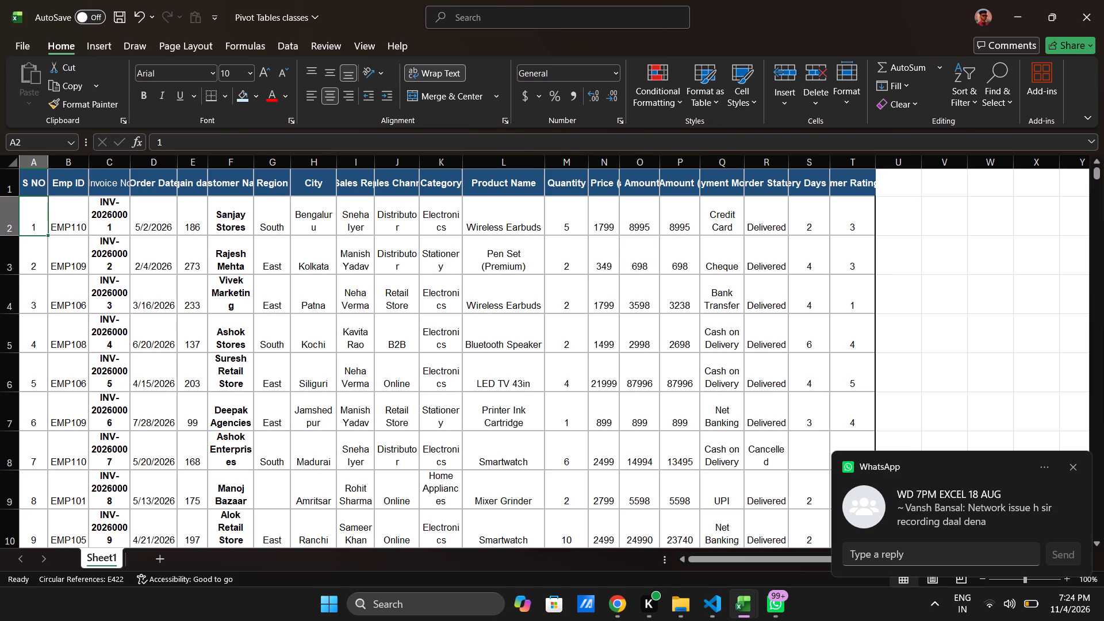
key("ctrl+shift+Right")
key("ctrl+shift+Down")
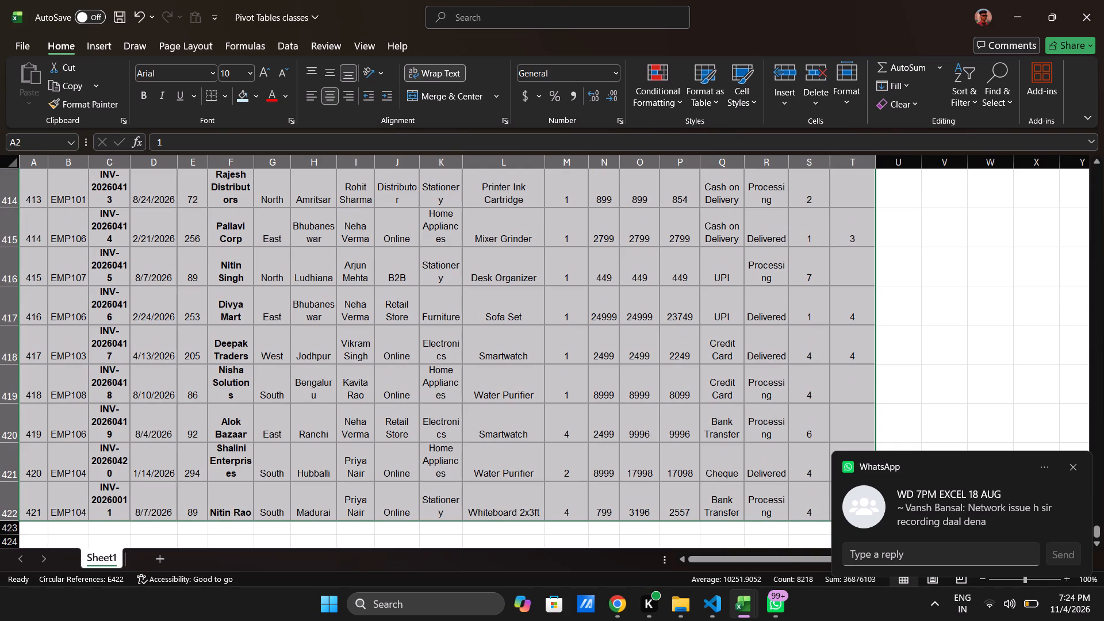
left_click(424, 72)
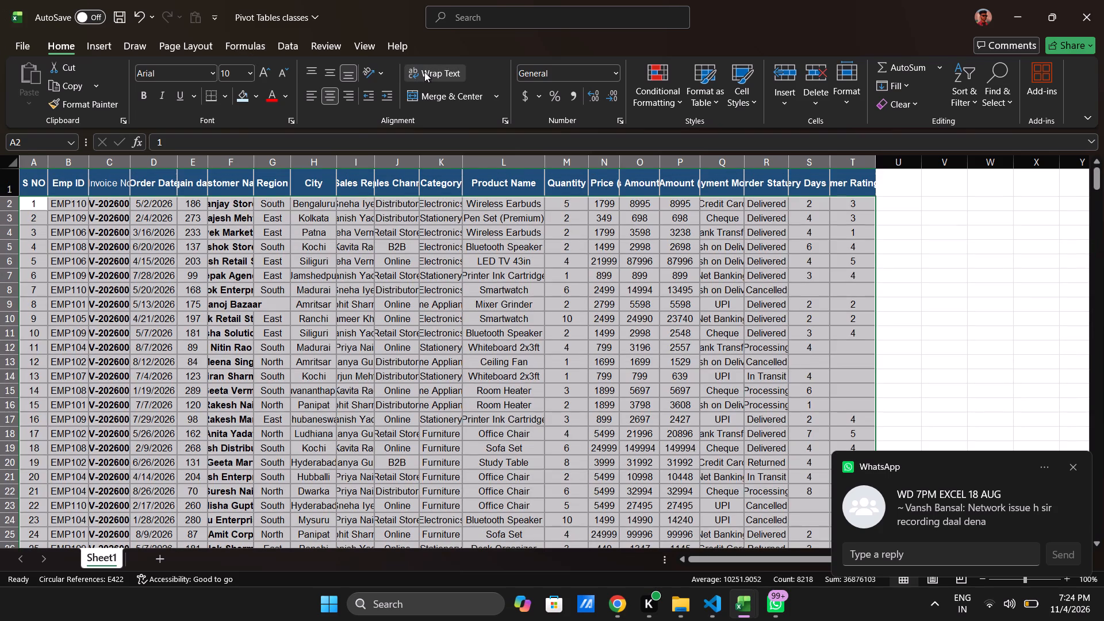
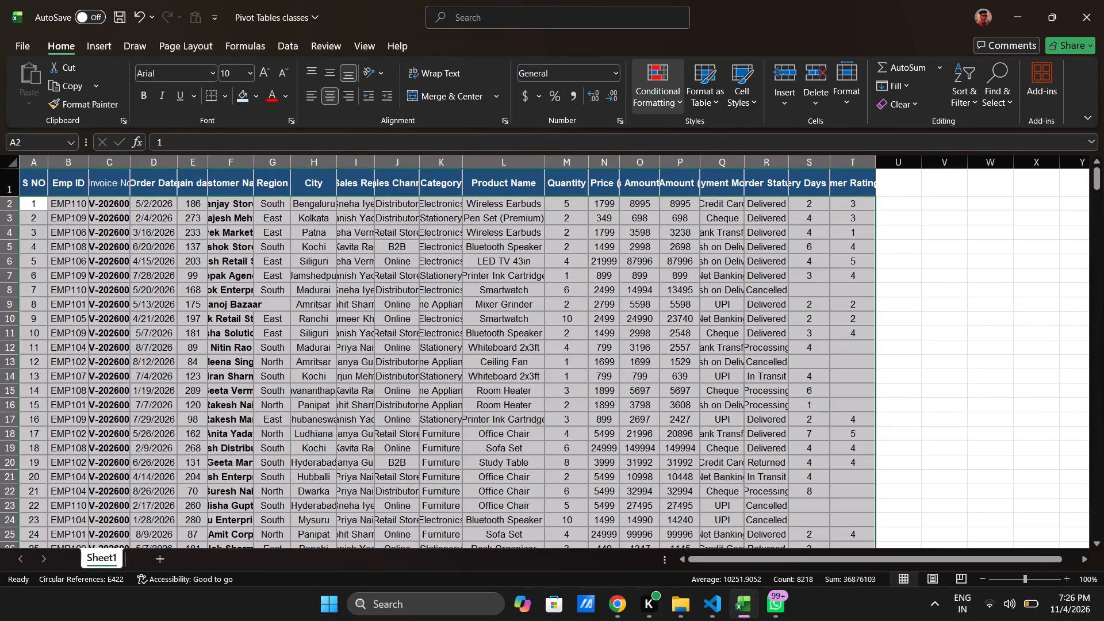
AutoFit the column widths of the whole data range including the header row, from S NO through Customer Rating.
left_click(905, 285)
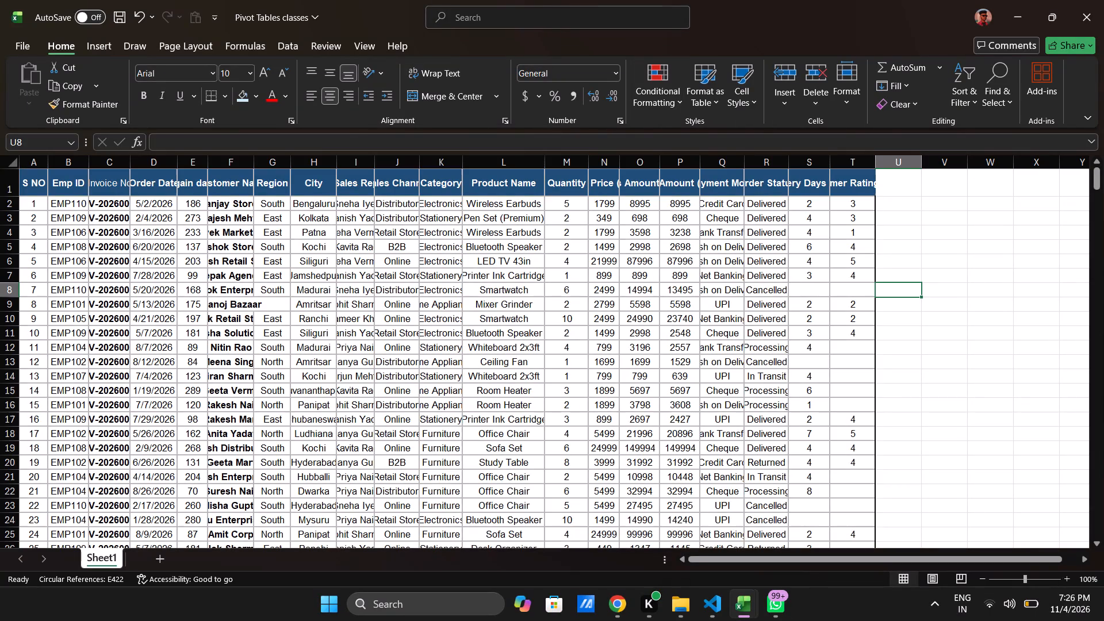
left_click(37, 186)
key("ctrl+shift+Right")
key("ctrl+shift+Down")
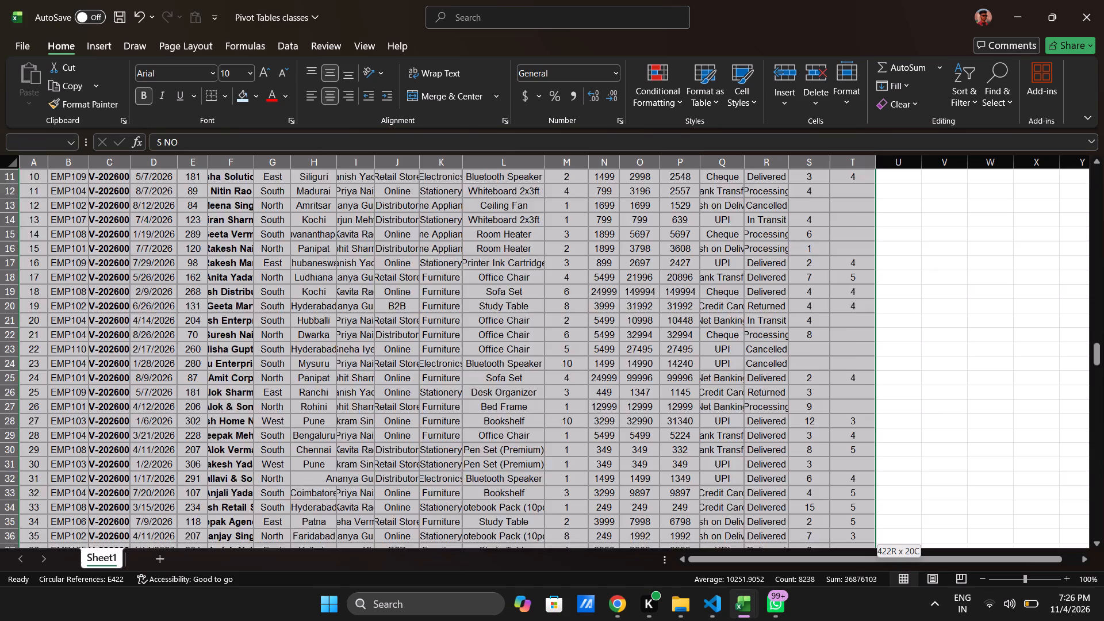
type("HOI")
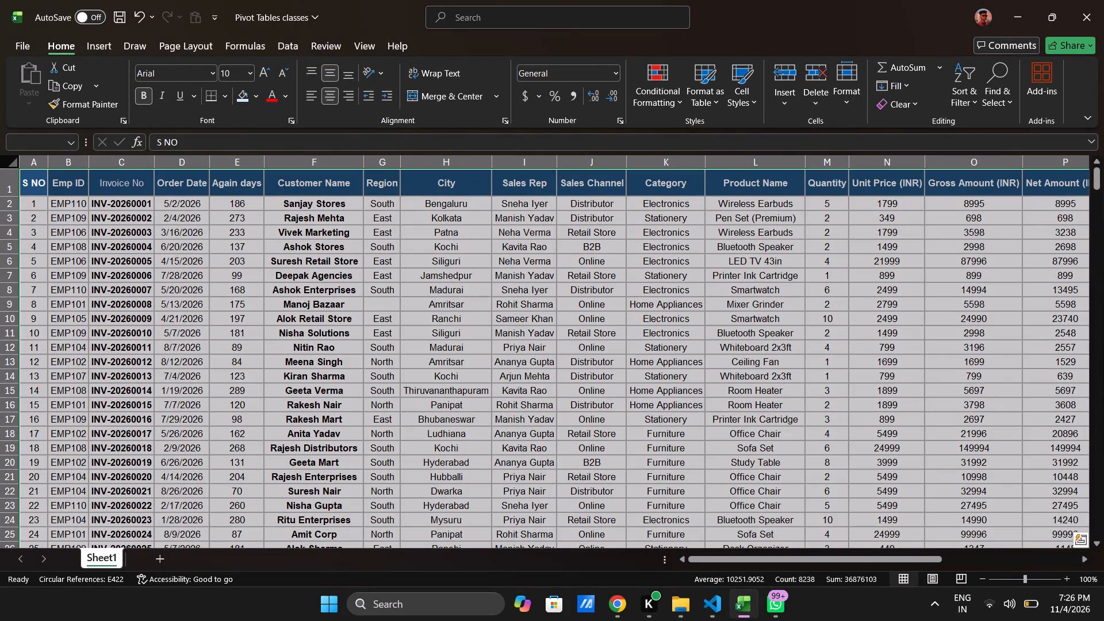
Look over the refitted columns across the sheet, from Emp ID to Customer Rating, checking headers and records.
left_click(382, 339)
scroll(382, 339, "left", 1)
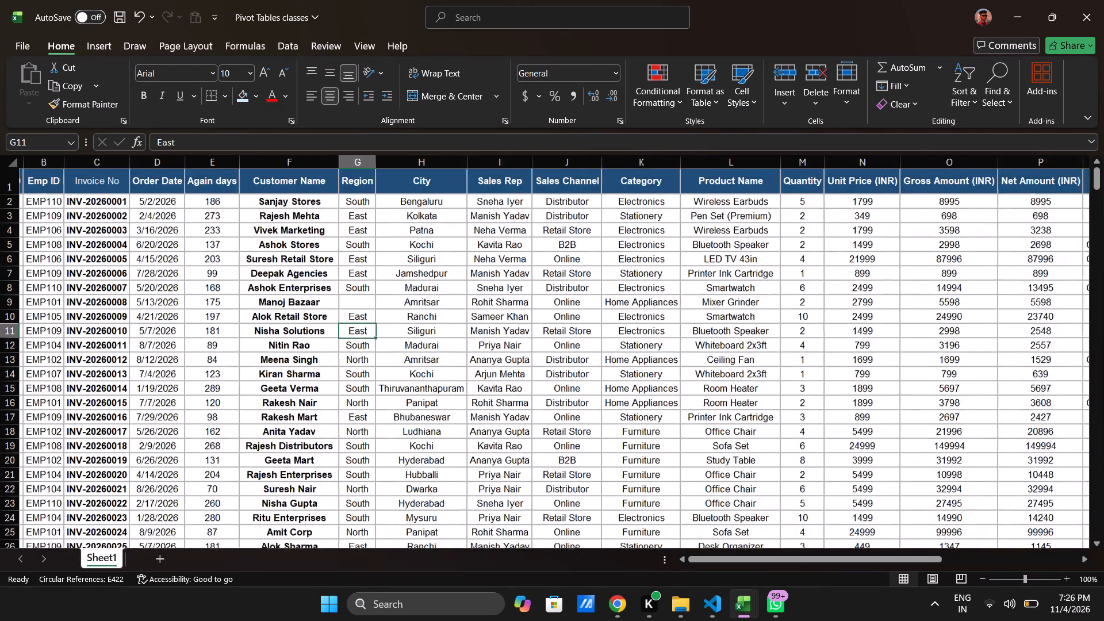
scroll(382, 339, "left", 2)
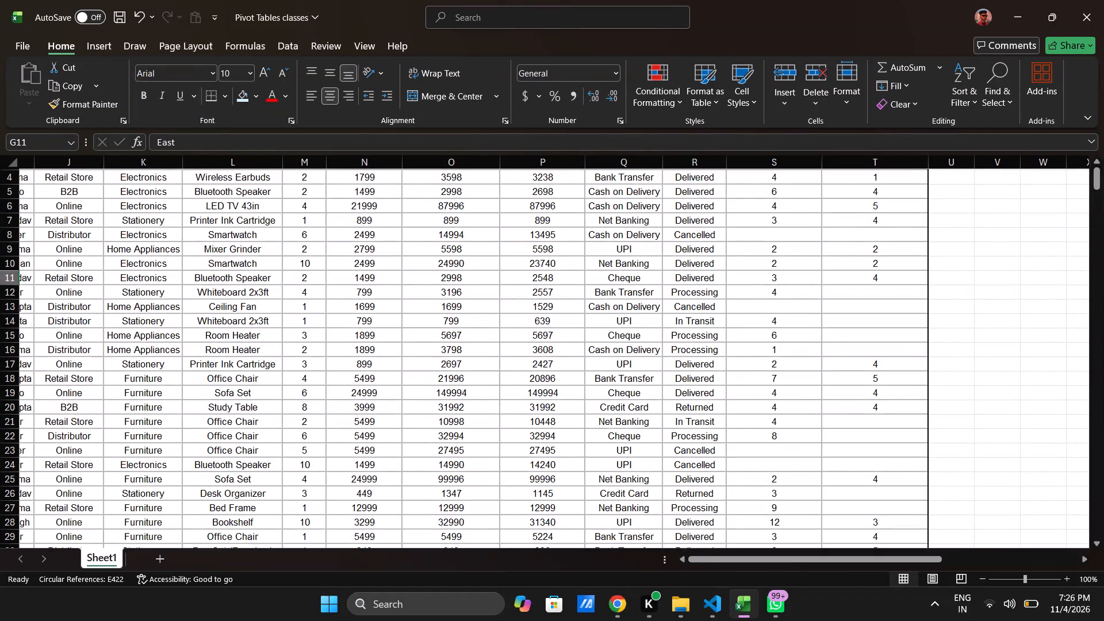
scroll(811, 361, "left", 3)
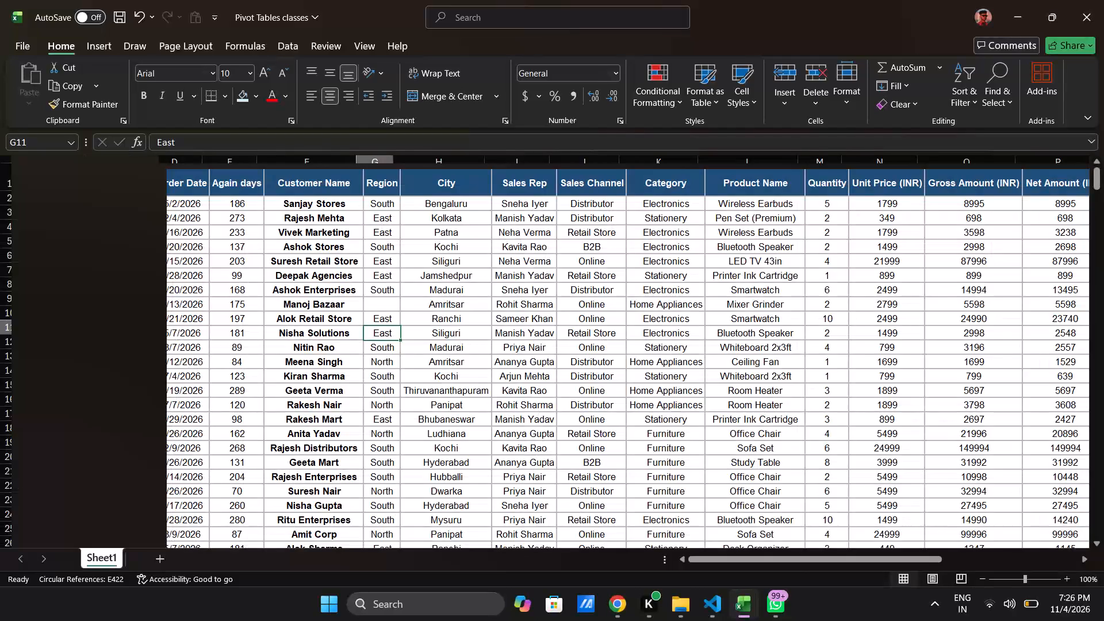
scroll(796, 316, "left", 1)
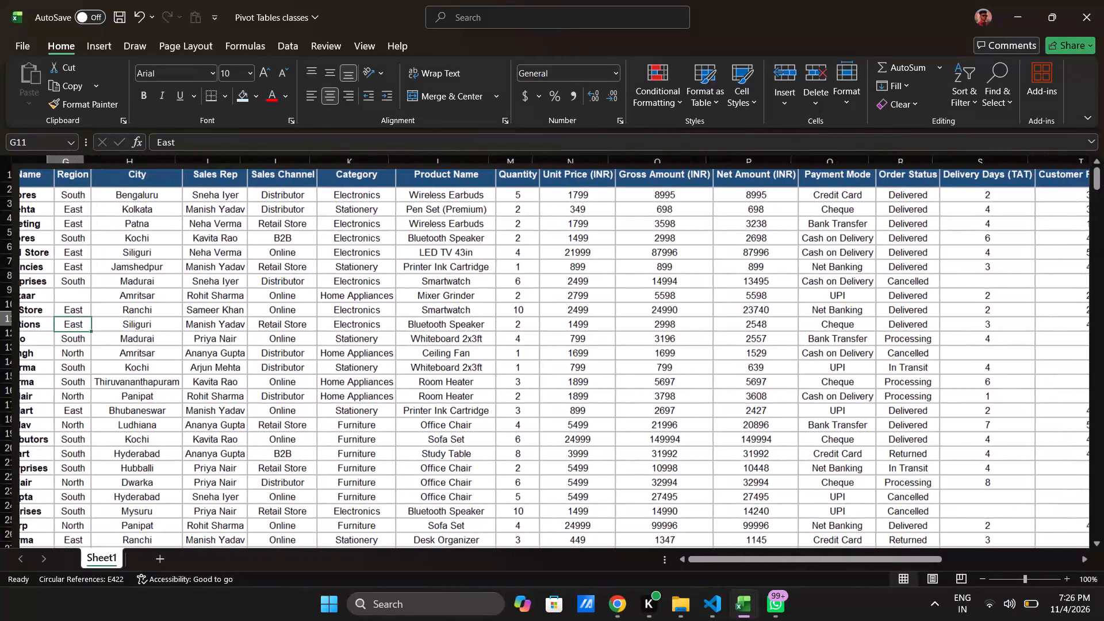
scroll(530, 370, "right", 2)
scroll(530, 370, "left", 1)
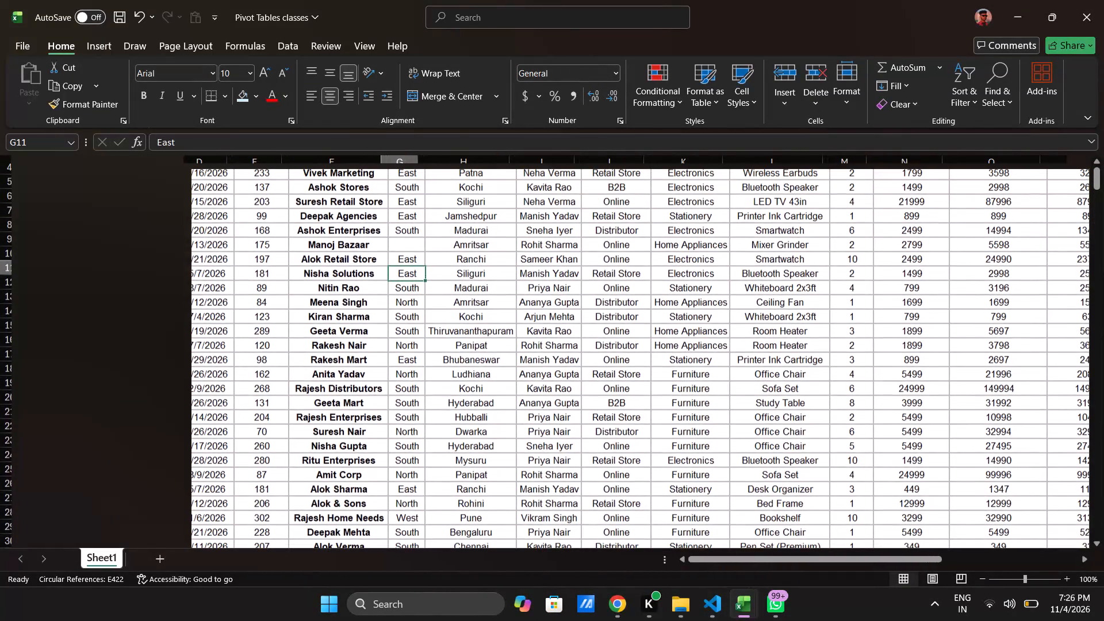
scroll(650, 400, "up", 1)
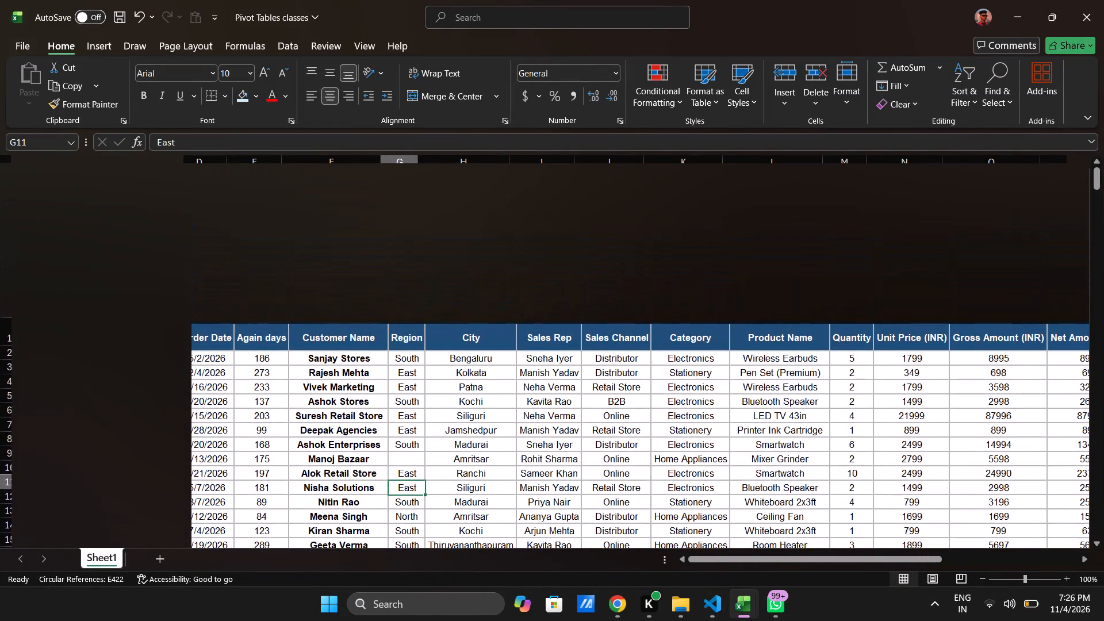
left_click(121, 359)
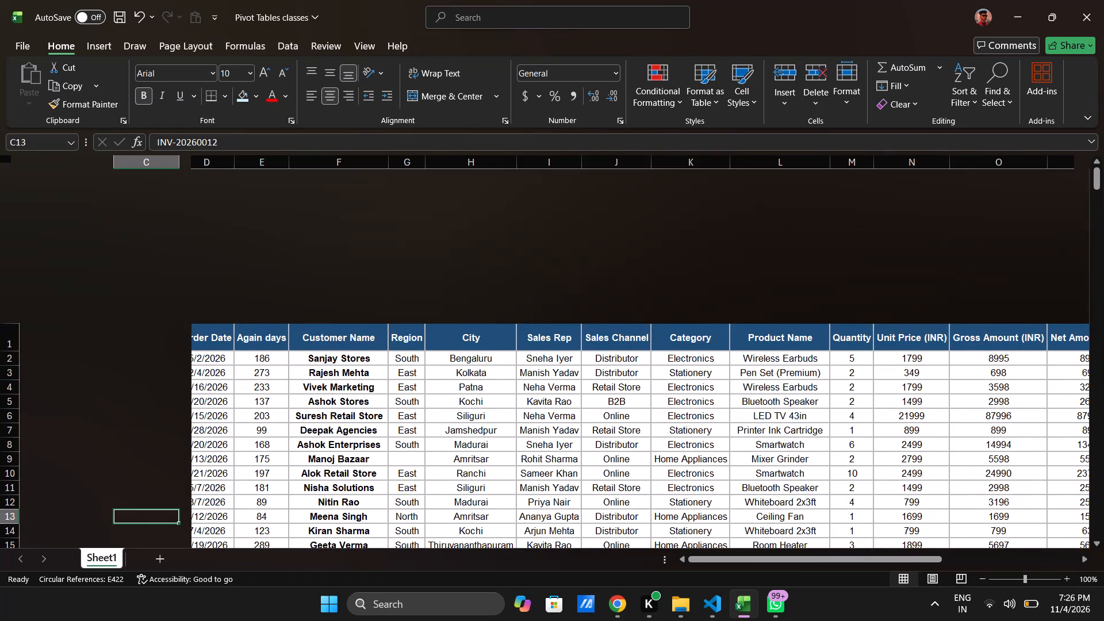
scroll(121, 359, "down", 1)
scroll(121, 359, "up", 1)
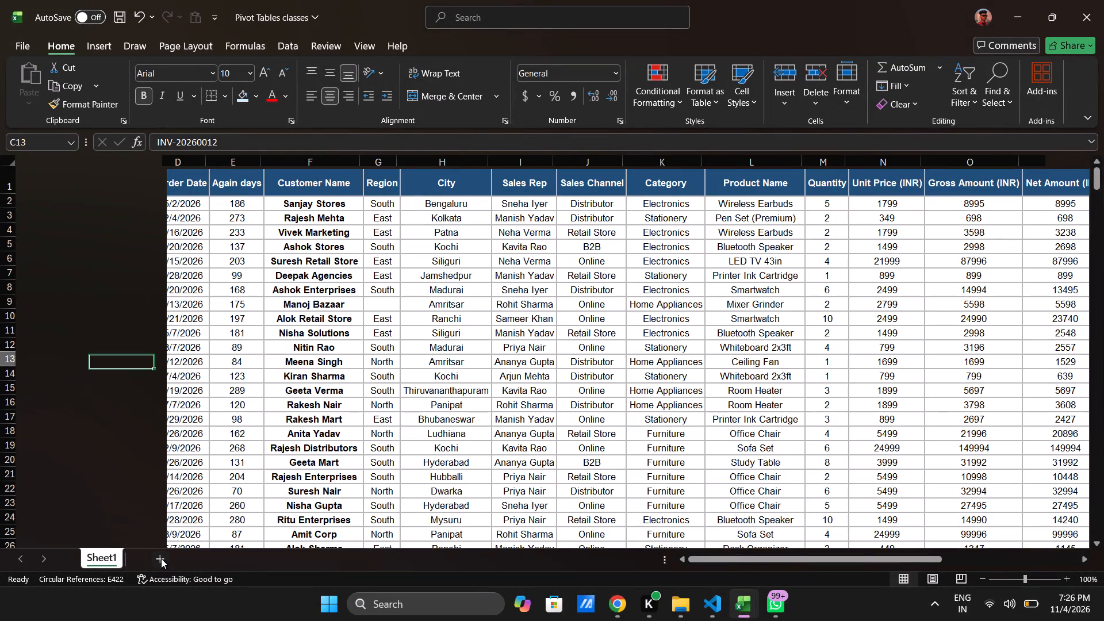
left_click(141, 557)
left_click(469, 400)
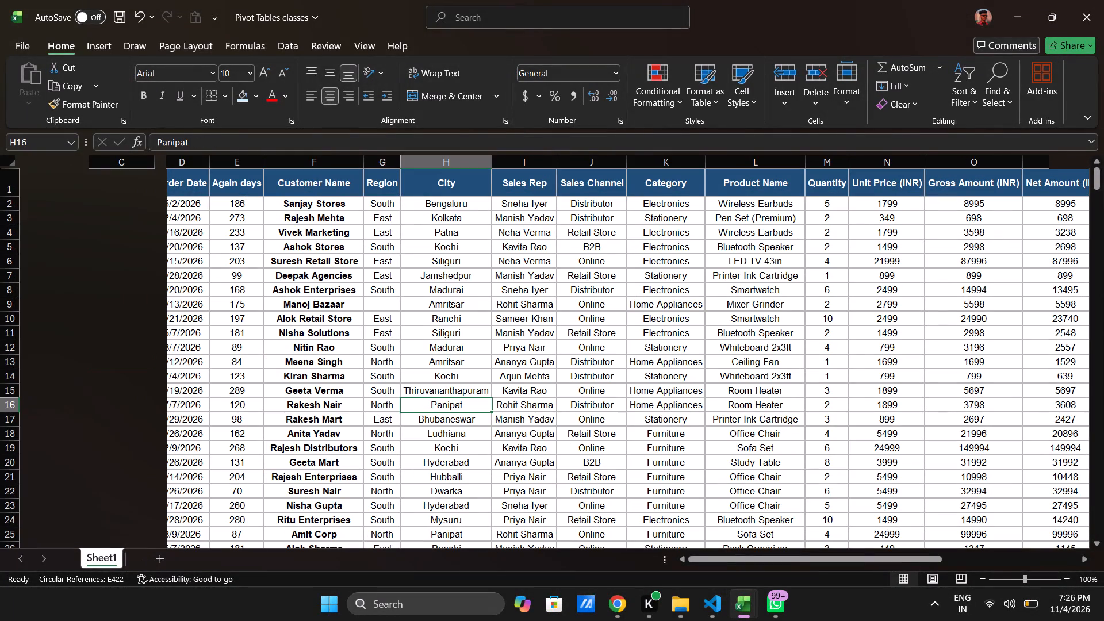
scroll(469, 400, "left", 1)
scroll(469, 400, "right", 1)
left_click(907, 305)
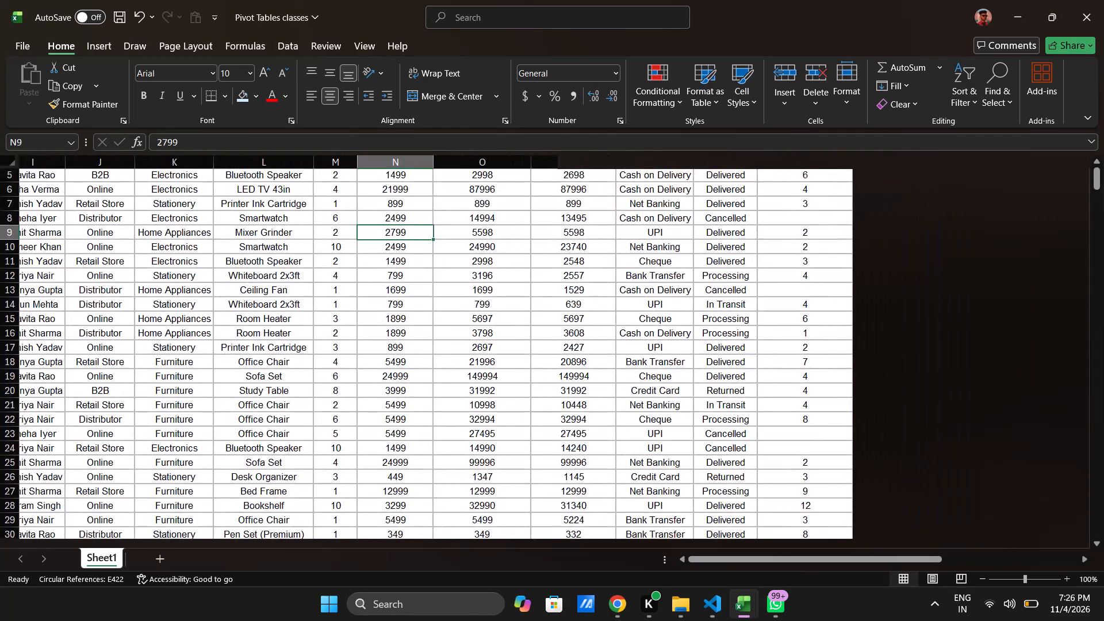
key("Return")
key("Return")
key("Return")
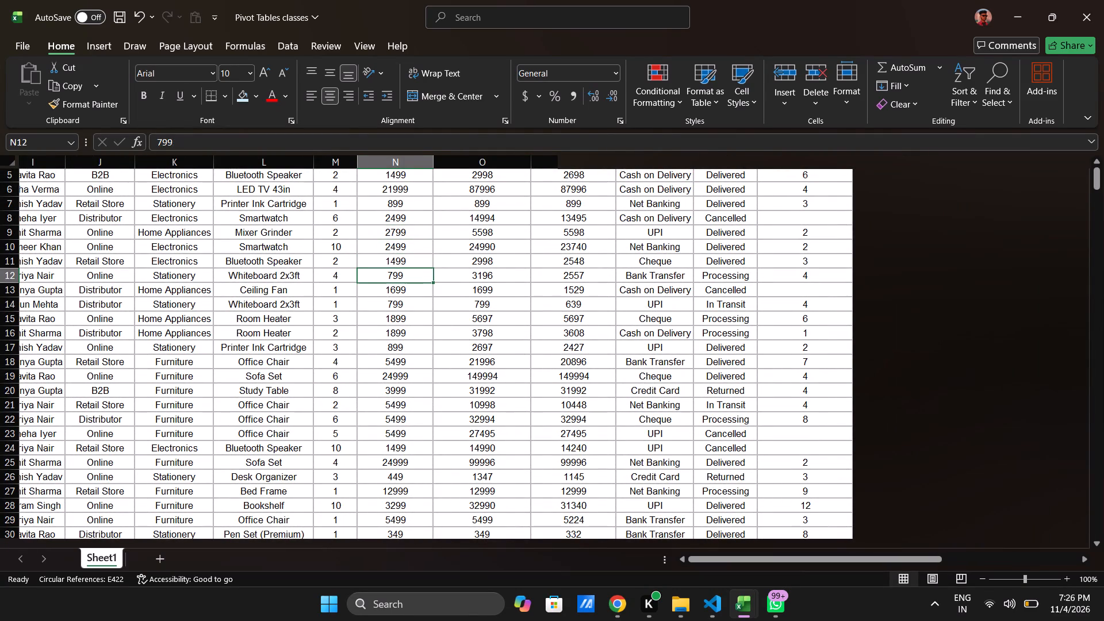
scroll(858, 370, "down", 1)
scroll(858, 370, "right", 1)
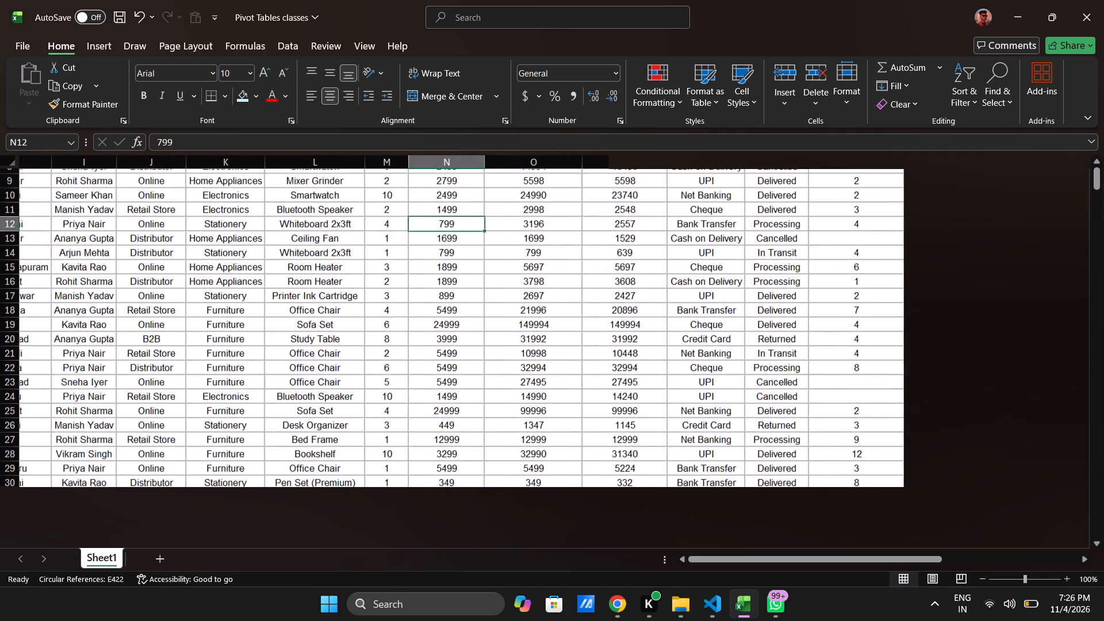
scroll(788, 306, "up", 2)
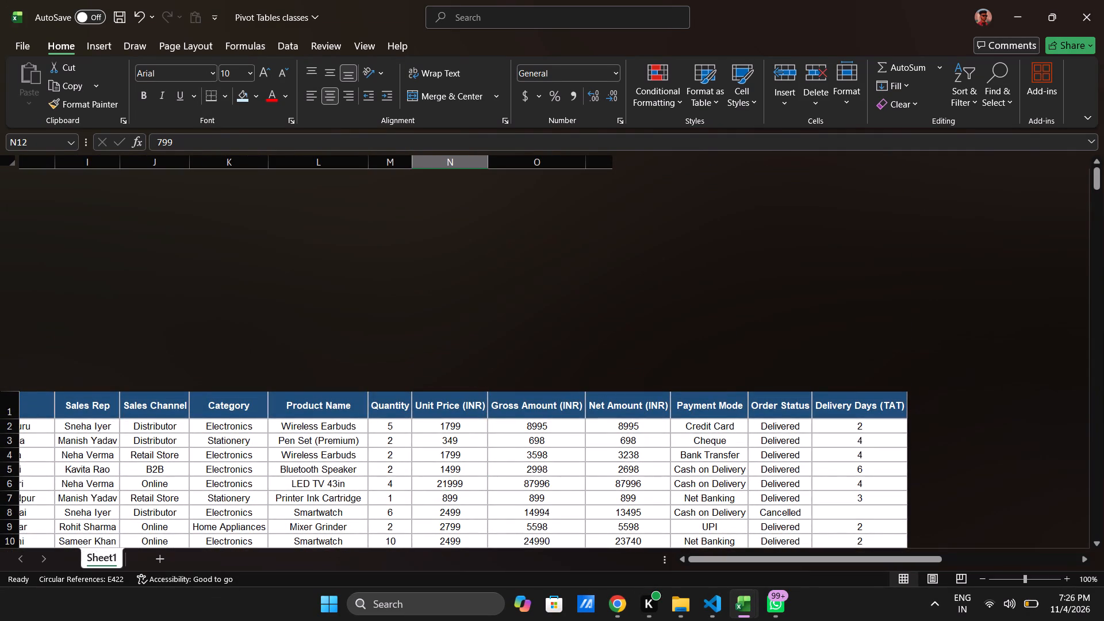
Save the Pivot Tables classes workbook.
left_click(538, 162)
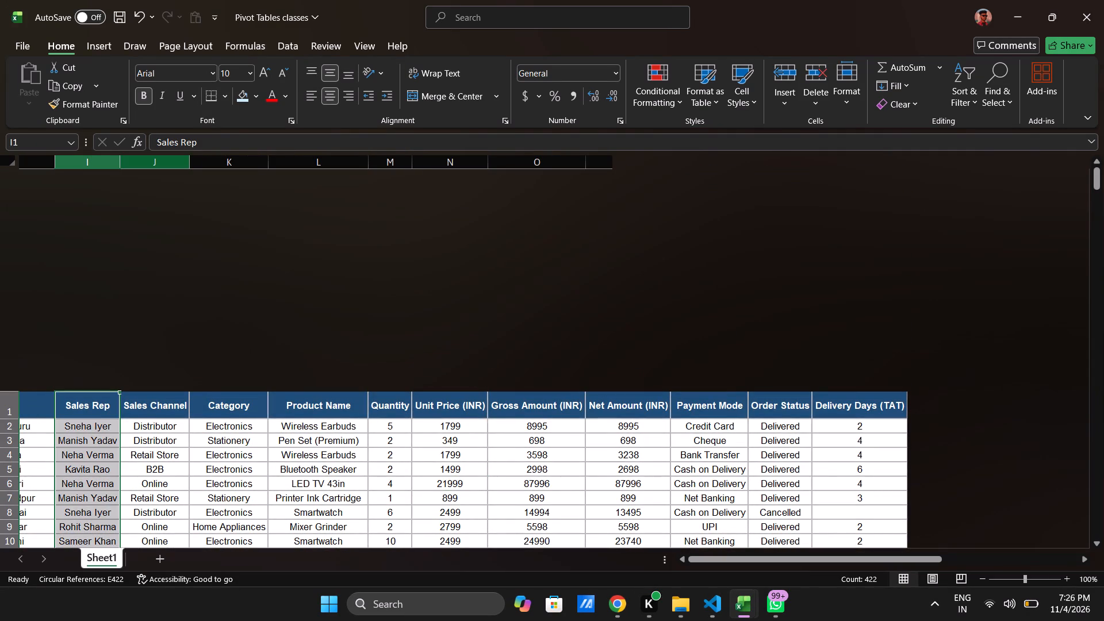
key("ctrl+s")
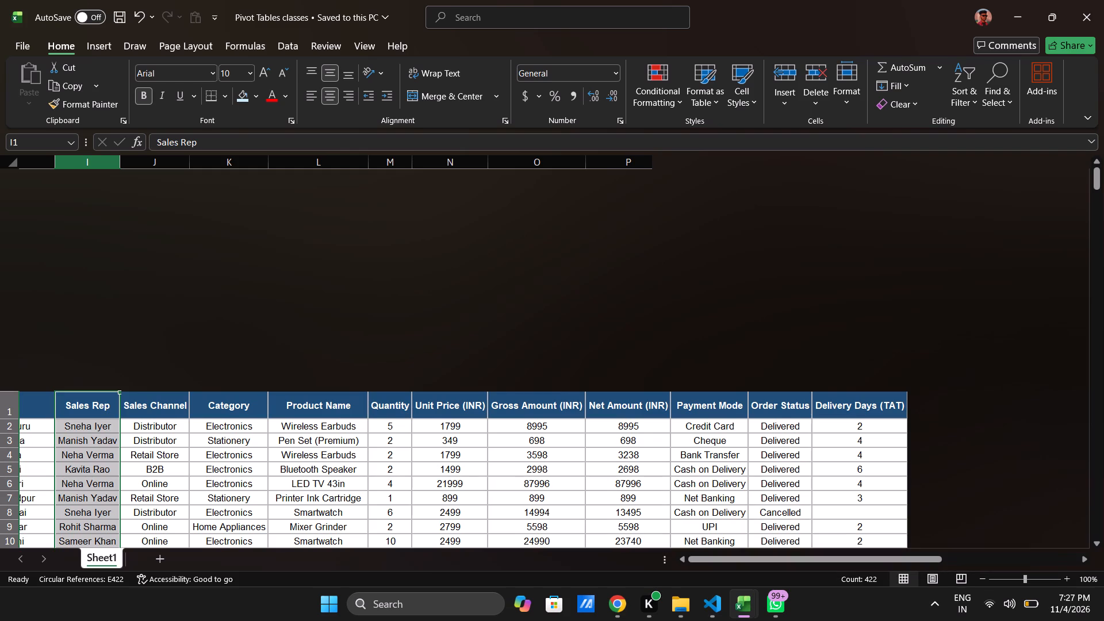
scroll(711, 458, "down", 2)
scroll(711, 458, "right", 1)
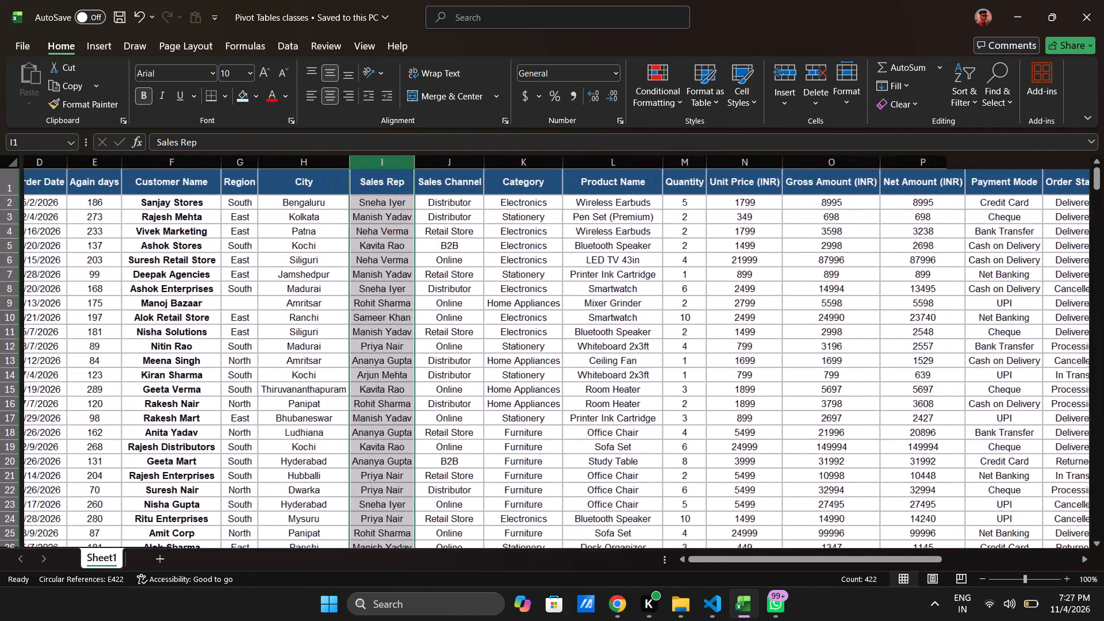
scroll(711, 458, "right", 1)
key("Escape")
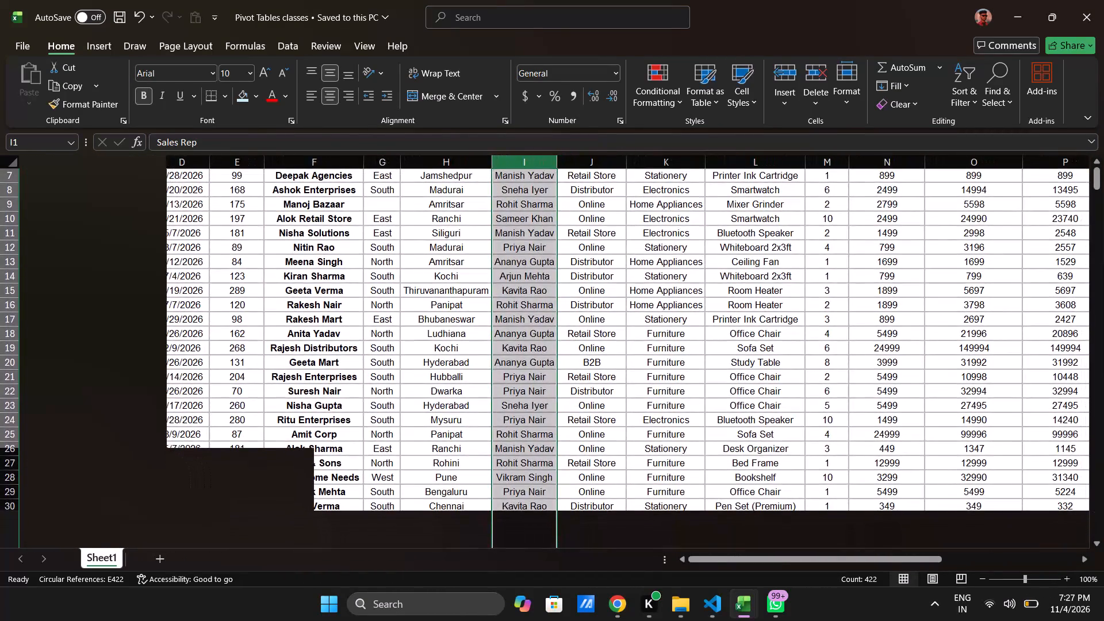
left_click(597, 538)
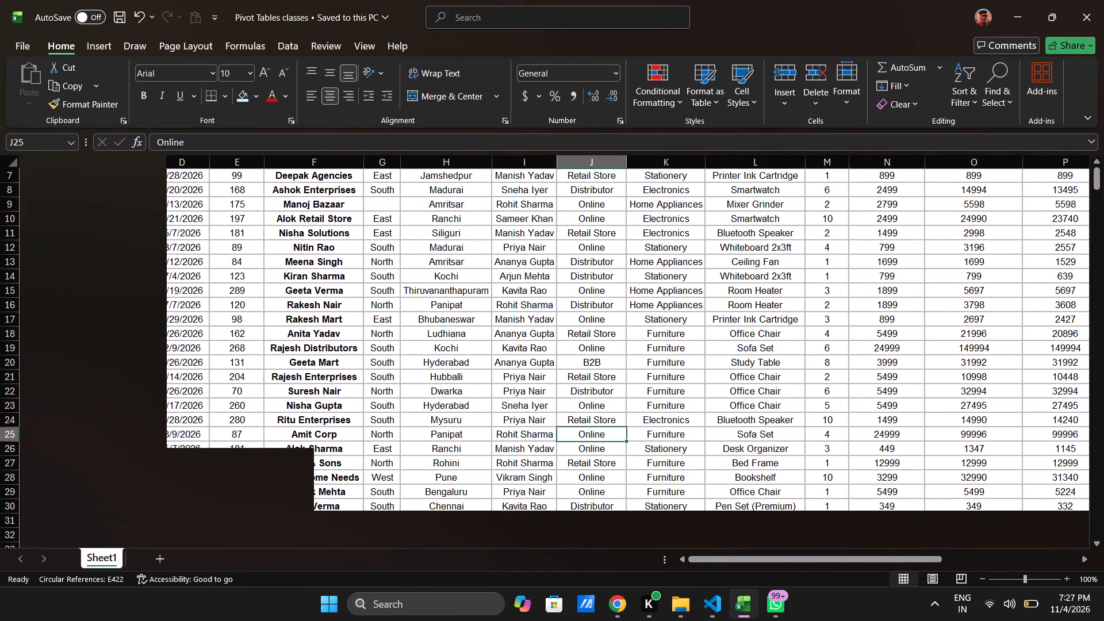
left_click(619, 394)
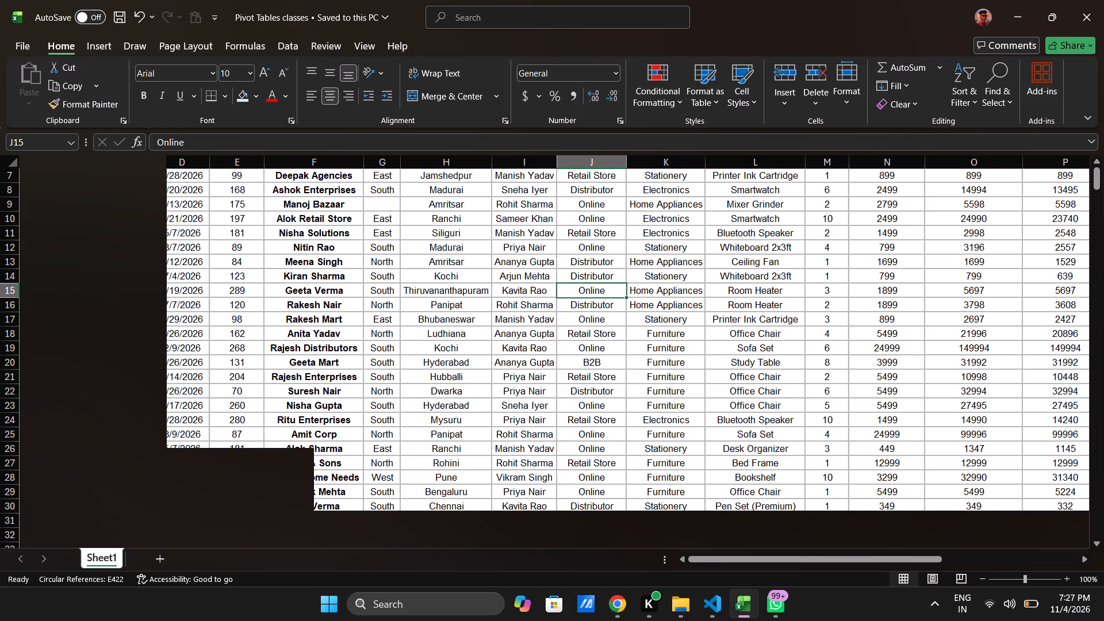
Close the Pivot Tables classes workbook.
left_click(1079, 13)
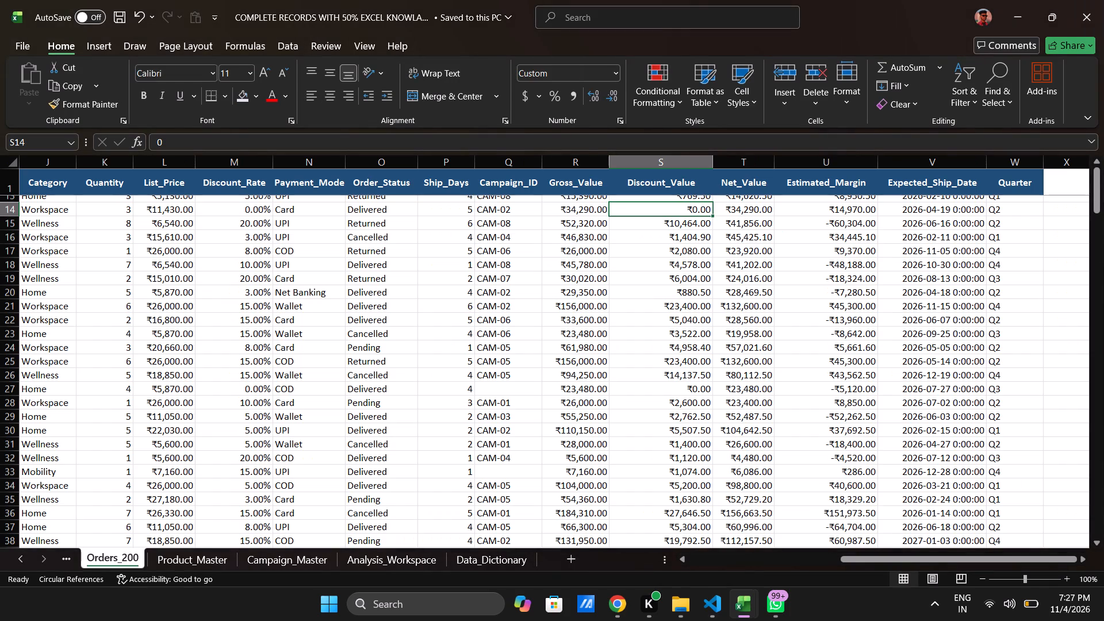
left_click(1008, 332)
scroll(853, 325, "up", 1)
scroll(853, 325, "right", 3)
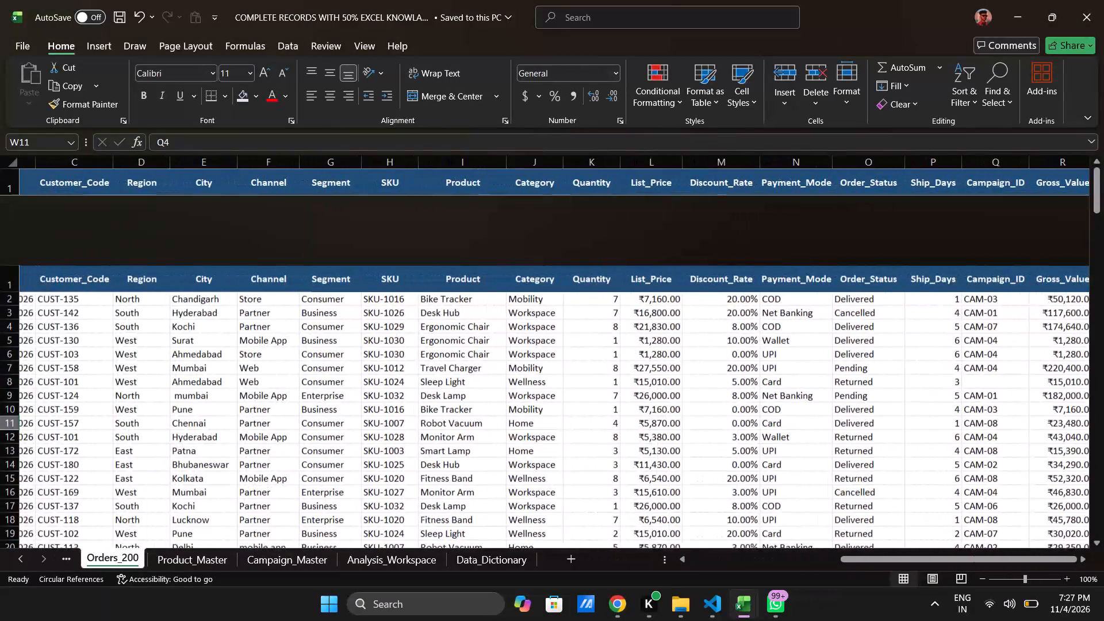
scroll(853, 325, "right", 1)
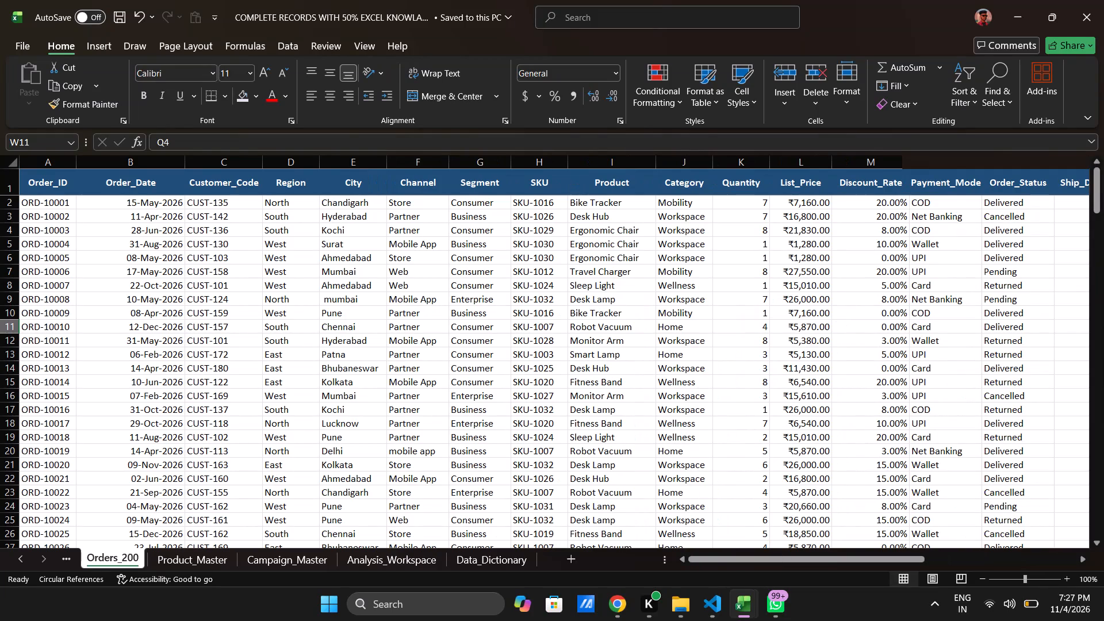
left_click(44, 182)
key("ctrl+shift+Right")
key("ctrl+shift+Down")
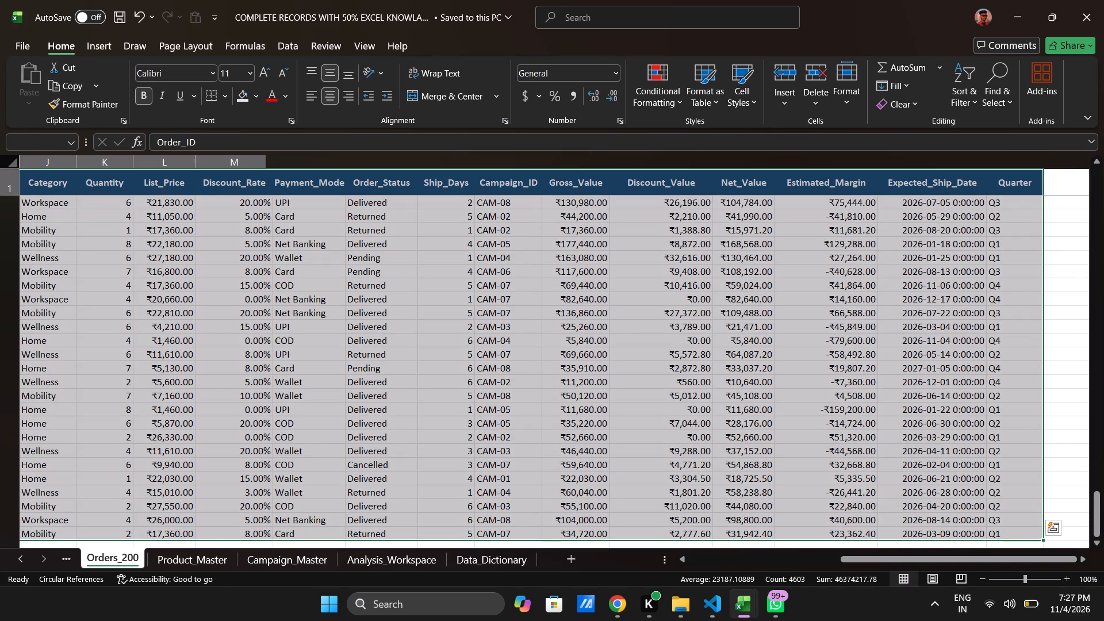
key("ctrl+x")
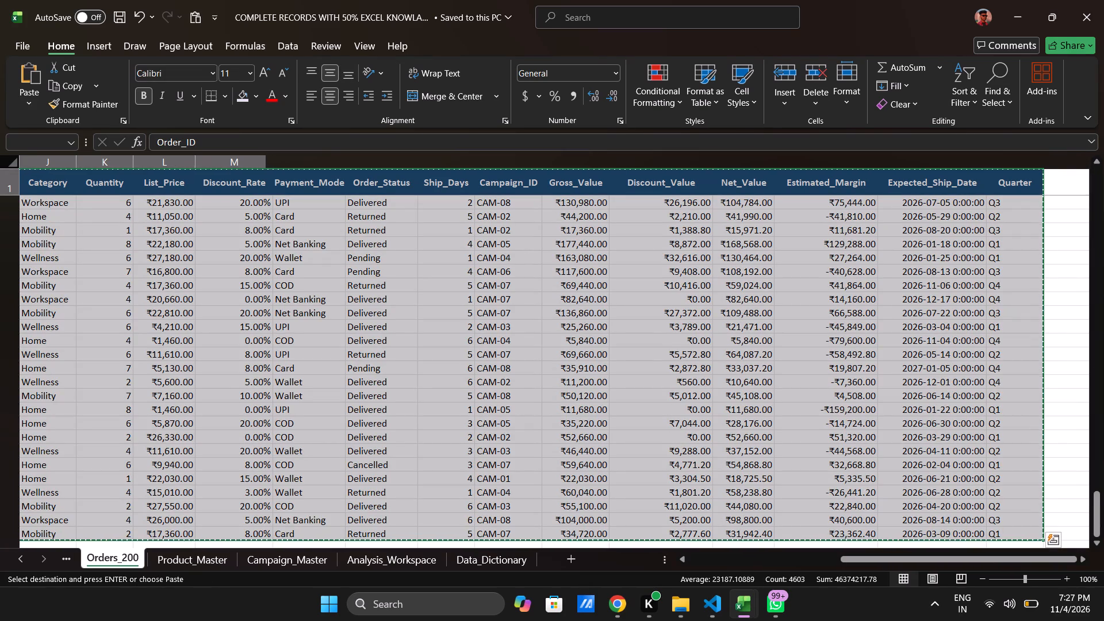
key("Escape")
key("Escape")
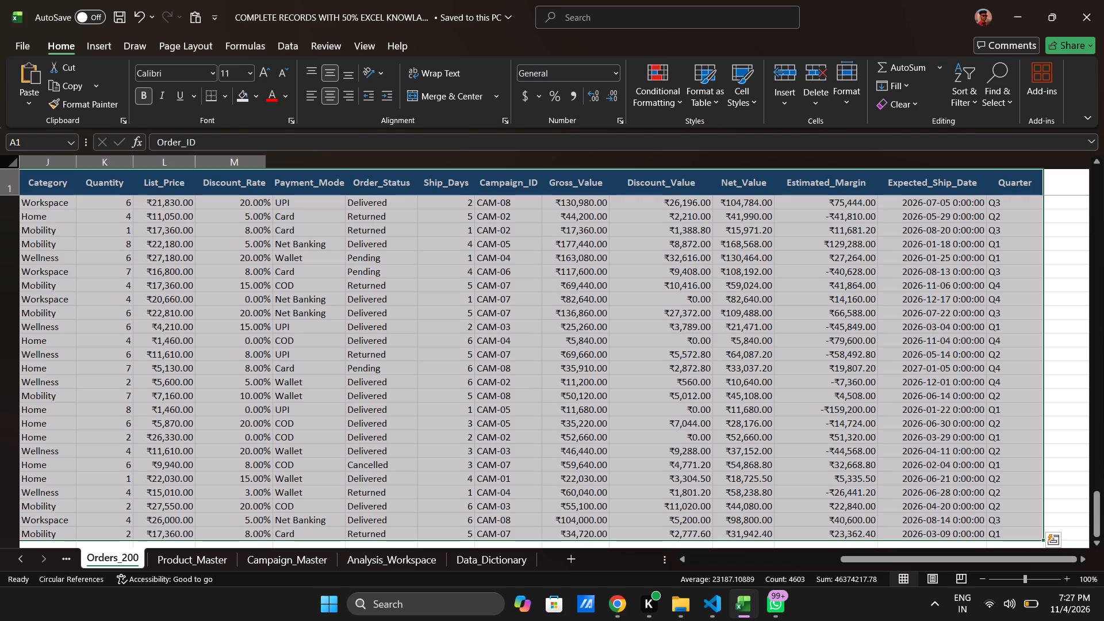
Examine the Orders_200 records from the last rows up to the header, and across from Quarter back to Order_ID.
left_click(290, 305)
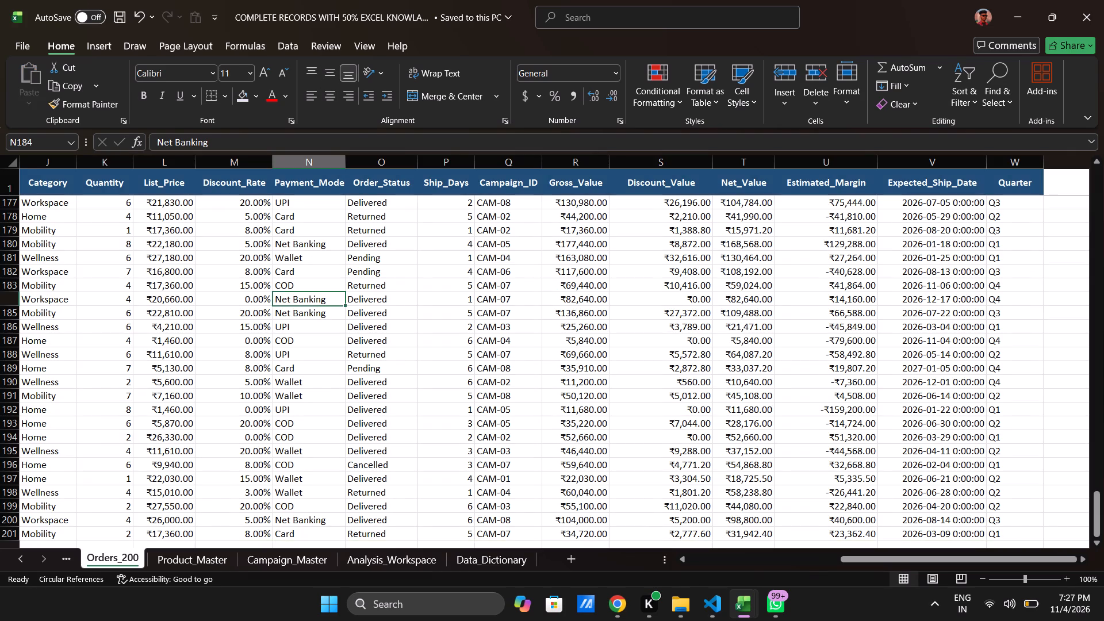
scroll(445, 317, "left", 2)
scroll(445, 317, "down", 1)
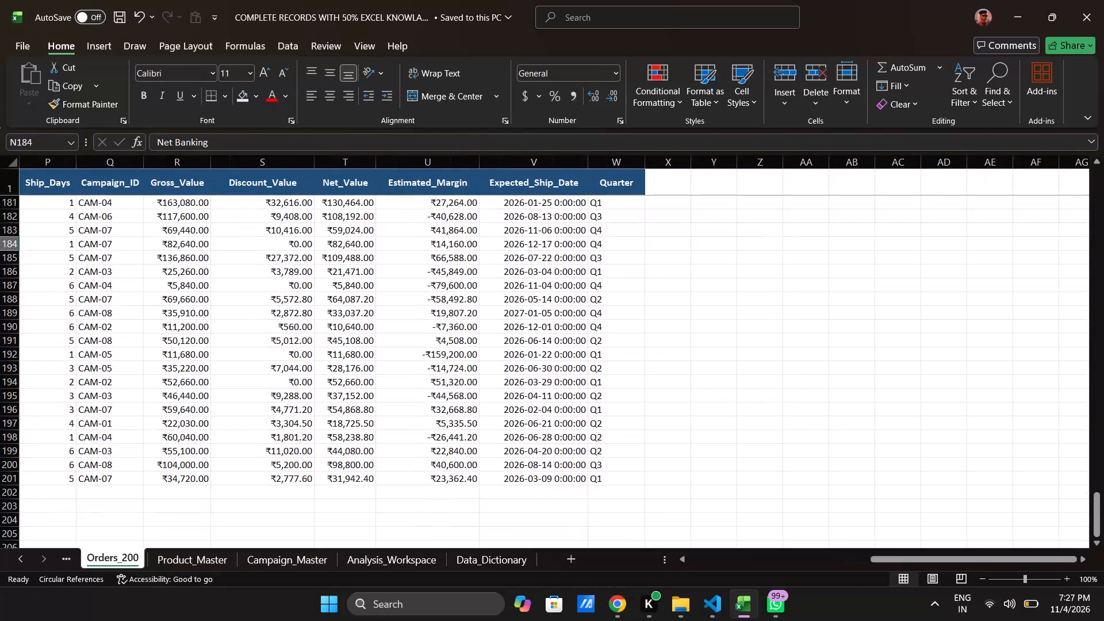
scroll(474, 370, "up", 2)
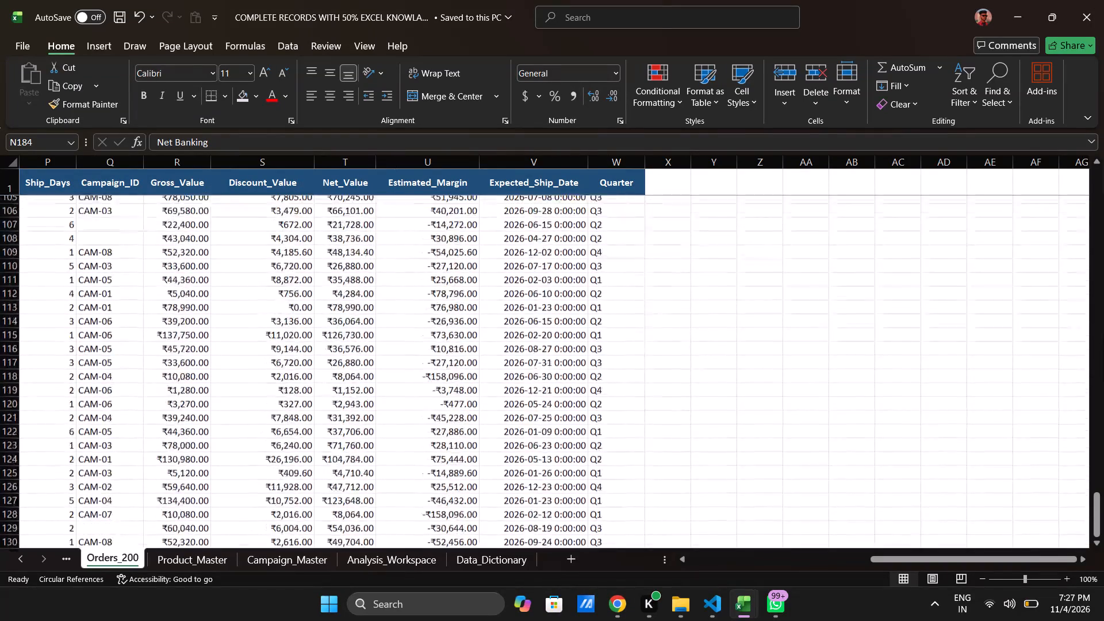
scroll(474, 370, "up", 7)
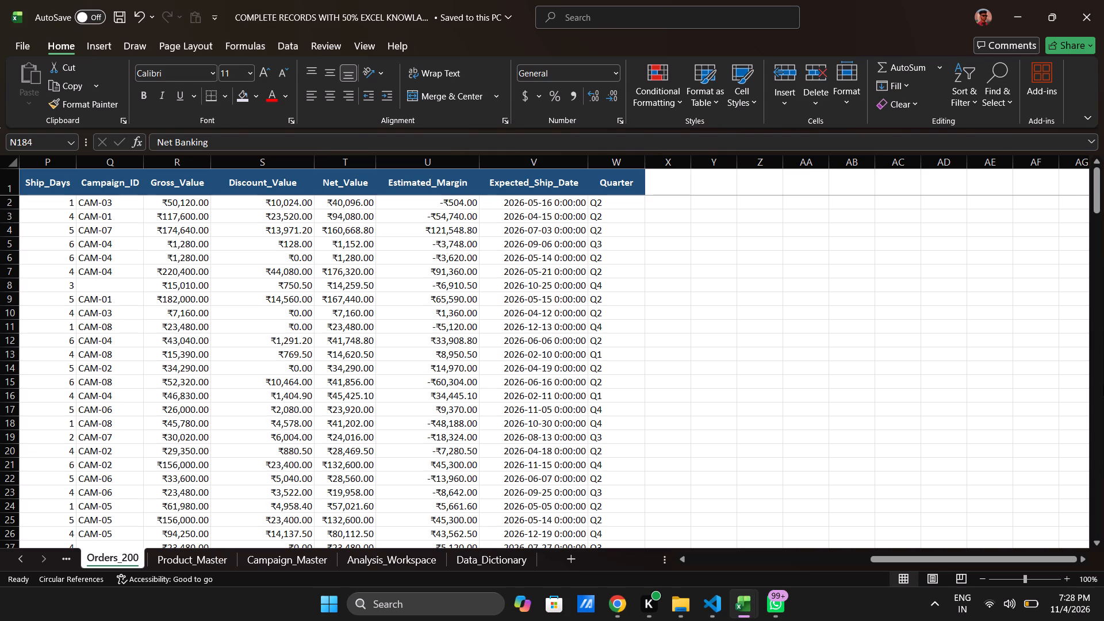
scroll(426, 378, "down", 1)
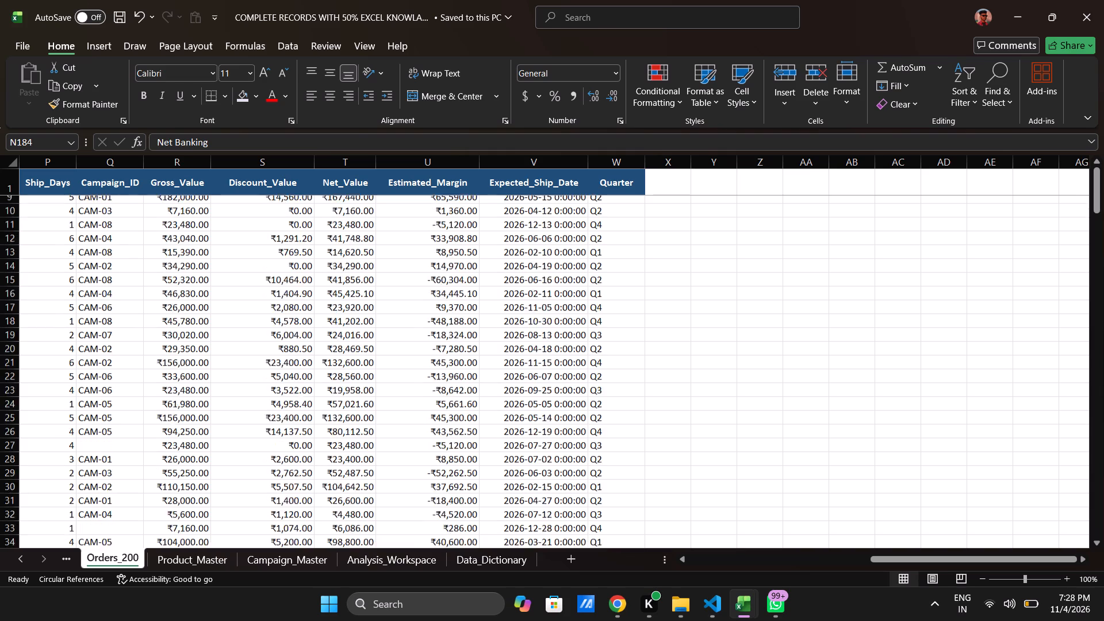
scroll(426, 378, "down", 2)
scroll(426, 378, "up", 4)
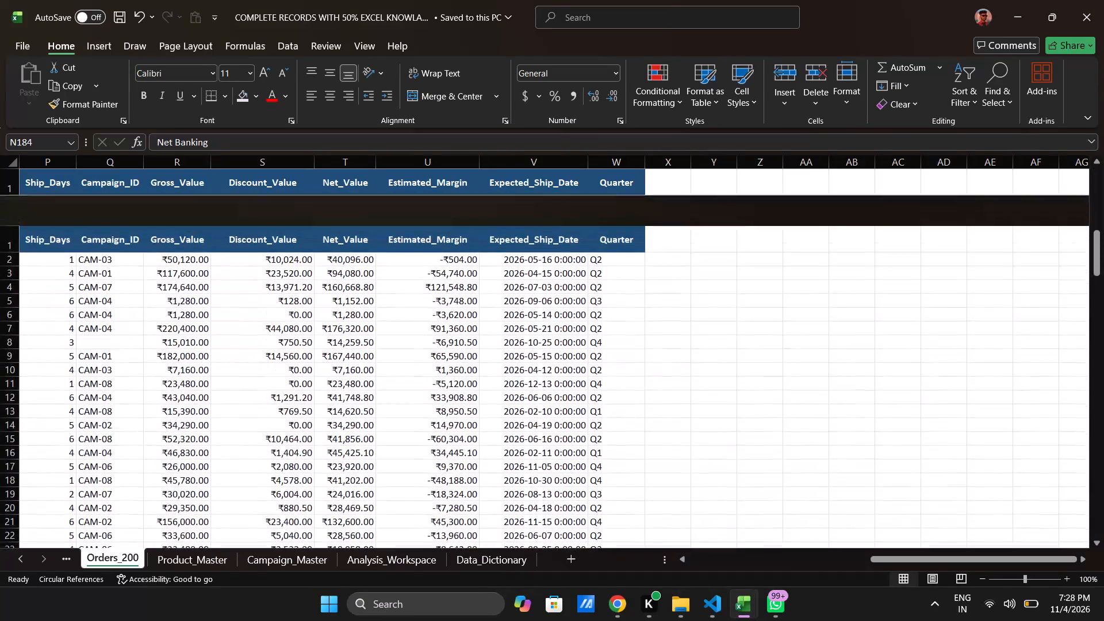
scroll(426, 378, "right", 3)
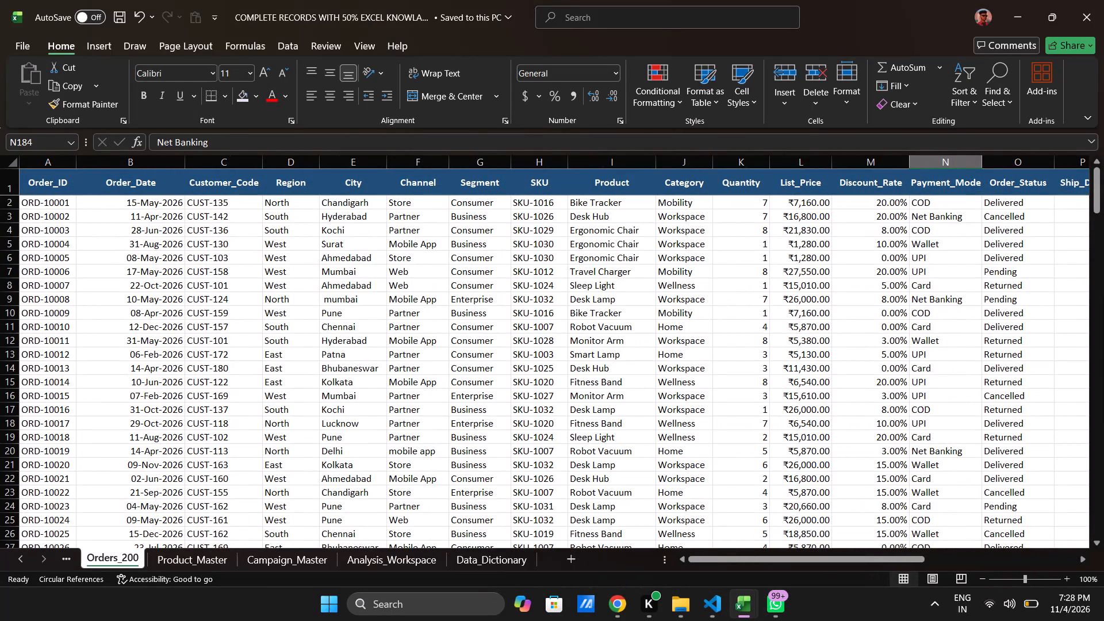
Review the Product_Master, Campaign_Master and Analysis_Workspace sheets, and return to the Orders_200 records.
scroll(270, 369, "up", 1)
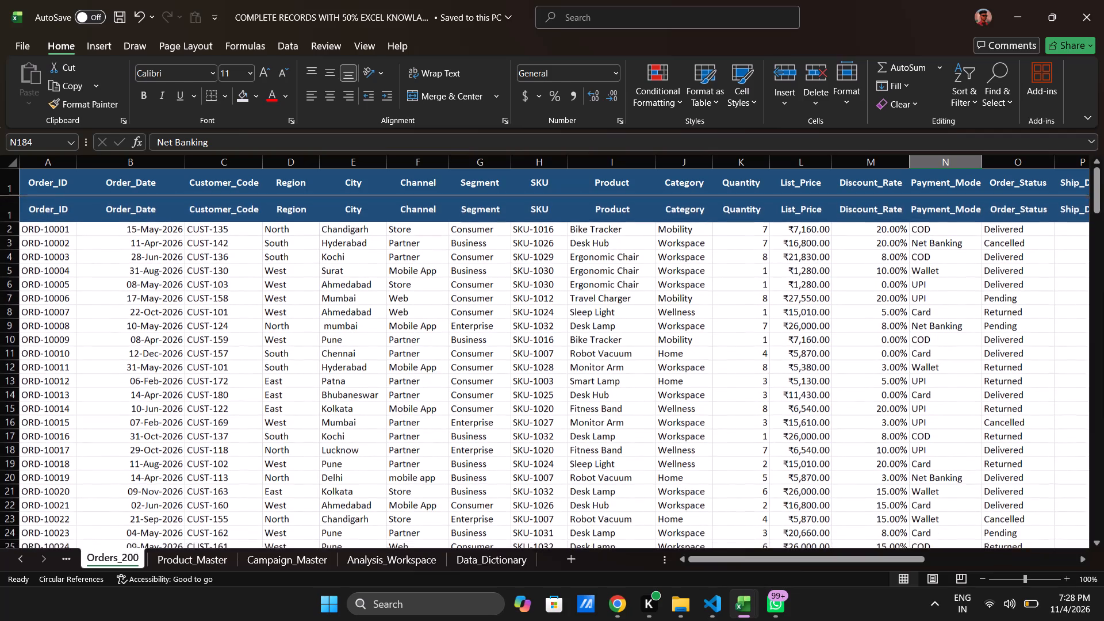
scroll(270, 369, "right", 2)
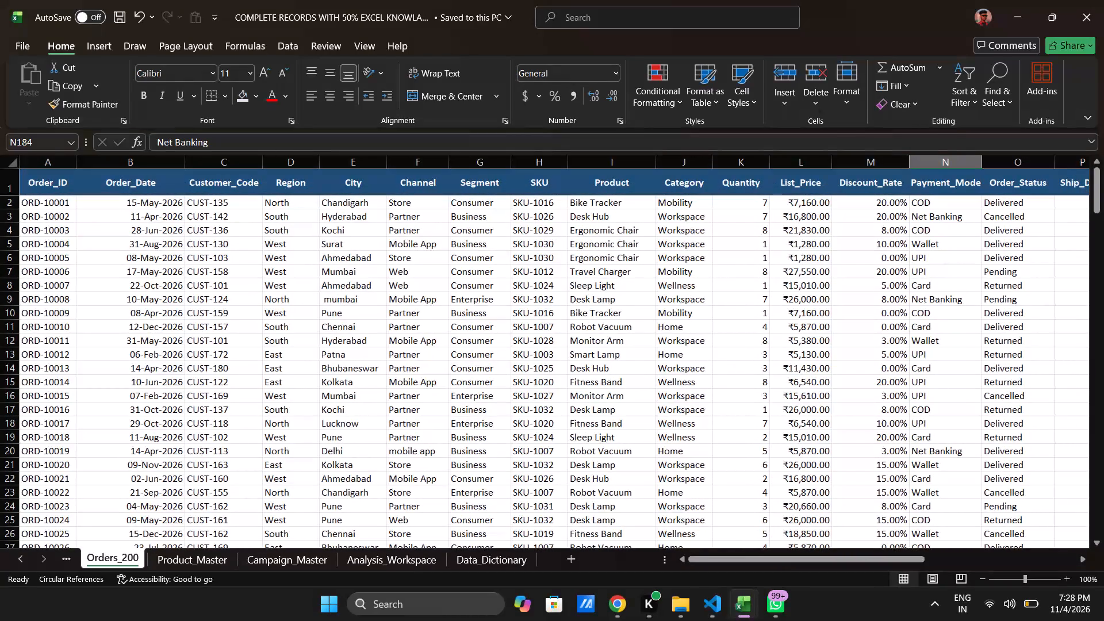
left_click(177, 561)
scroll(201, 490, "right", 1)
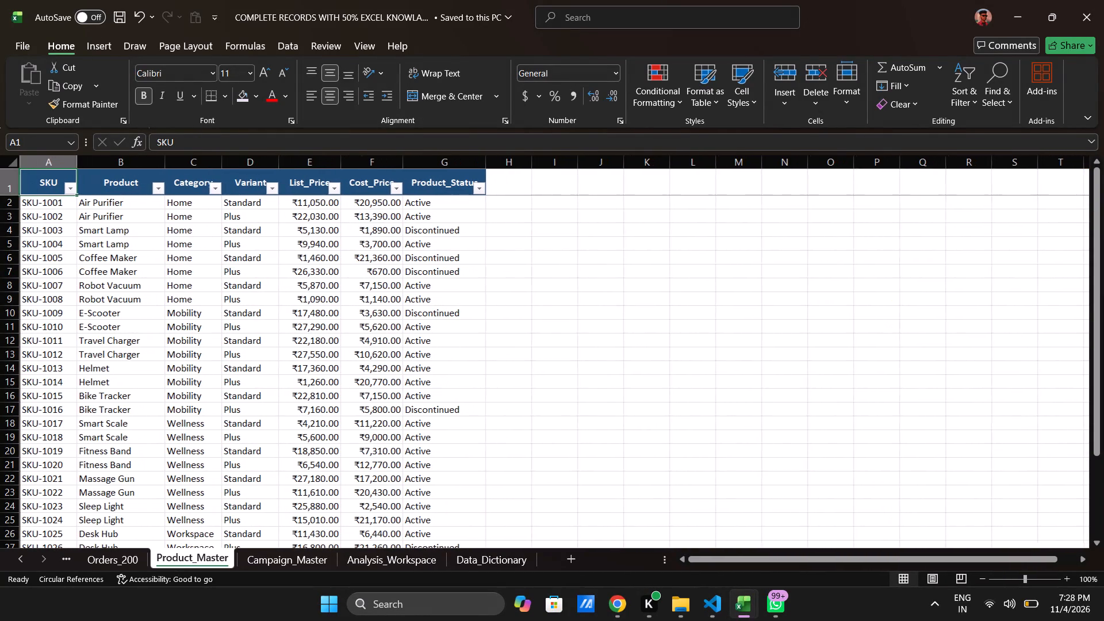
left_click(286, 557)
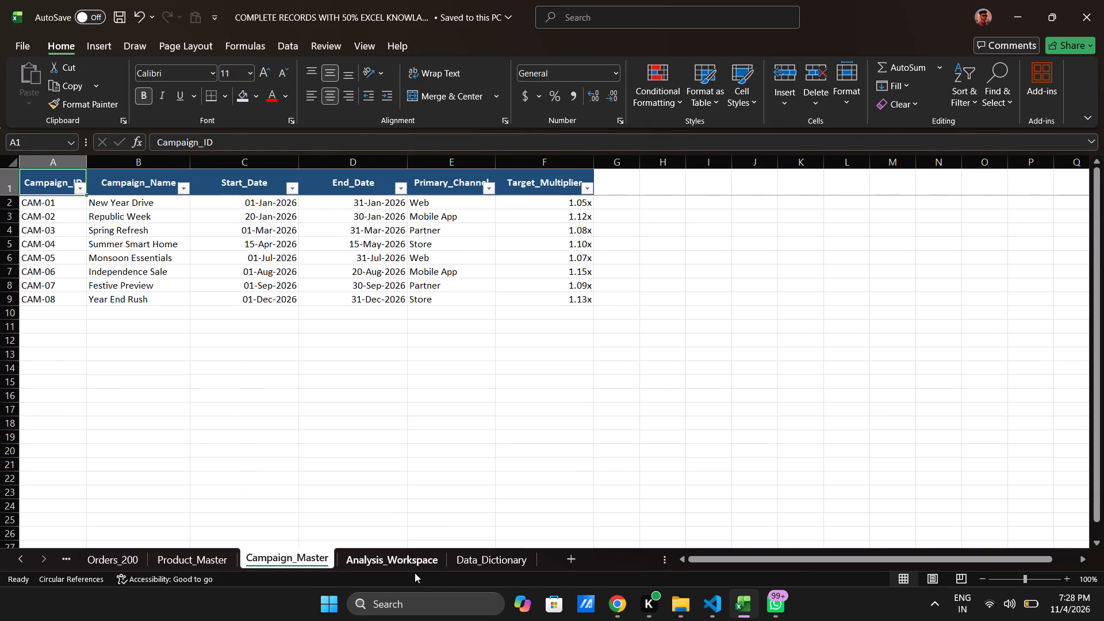
left_click(410, 562)
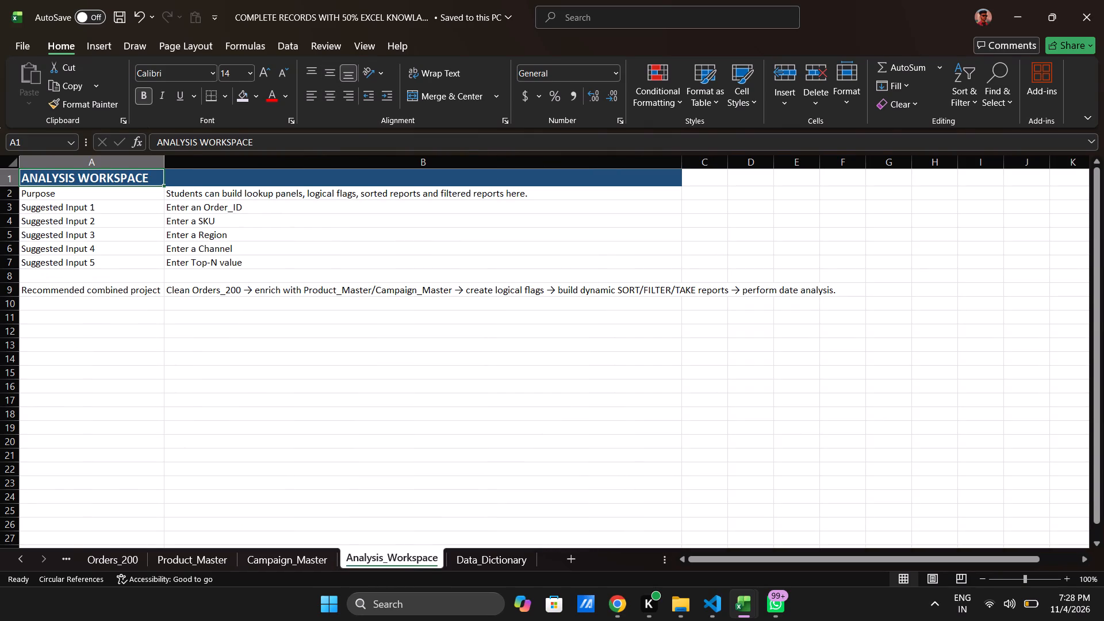
left_click(93, 557)
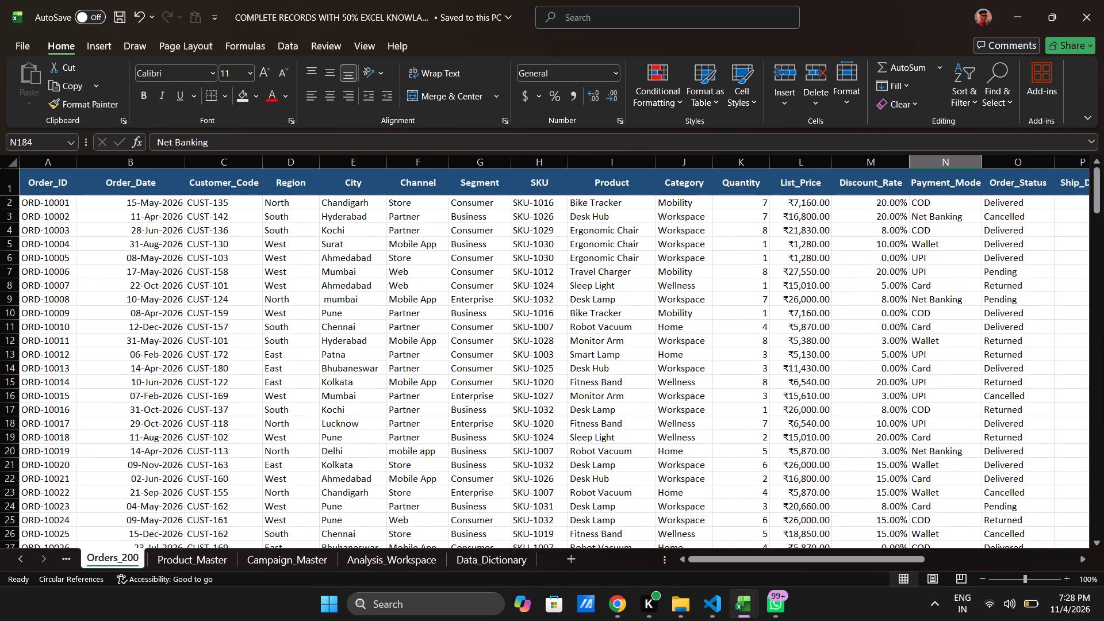
scroll(218, 439, "right", 1)
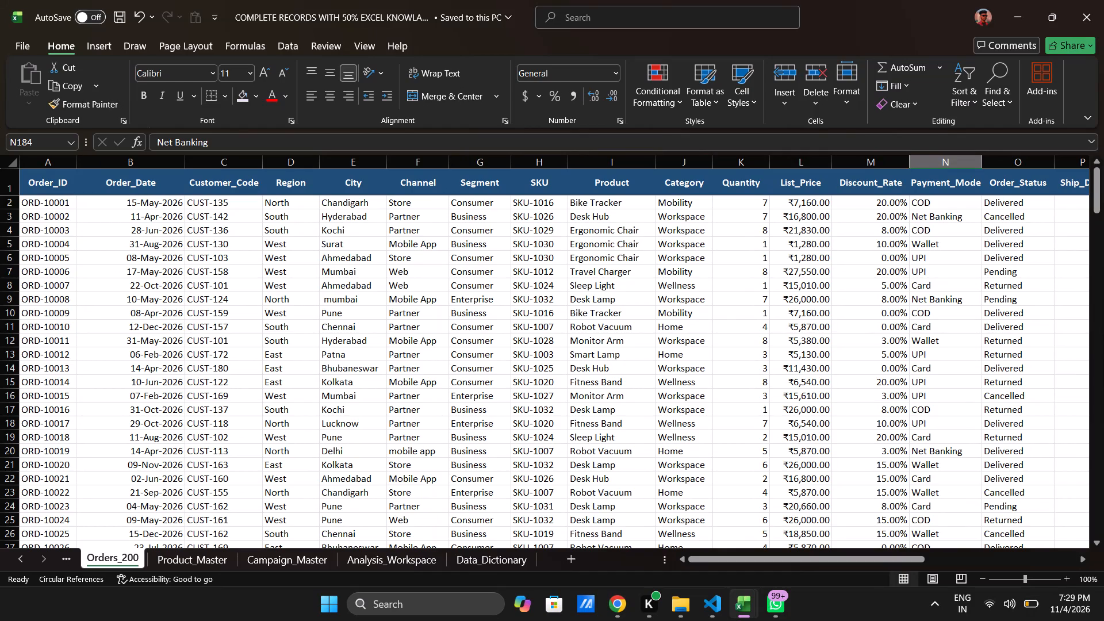
scroll(185, 363, "right", 2)
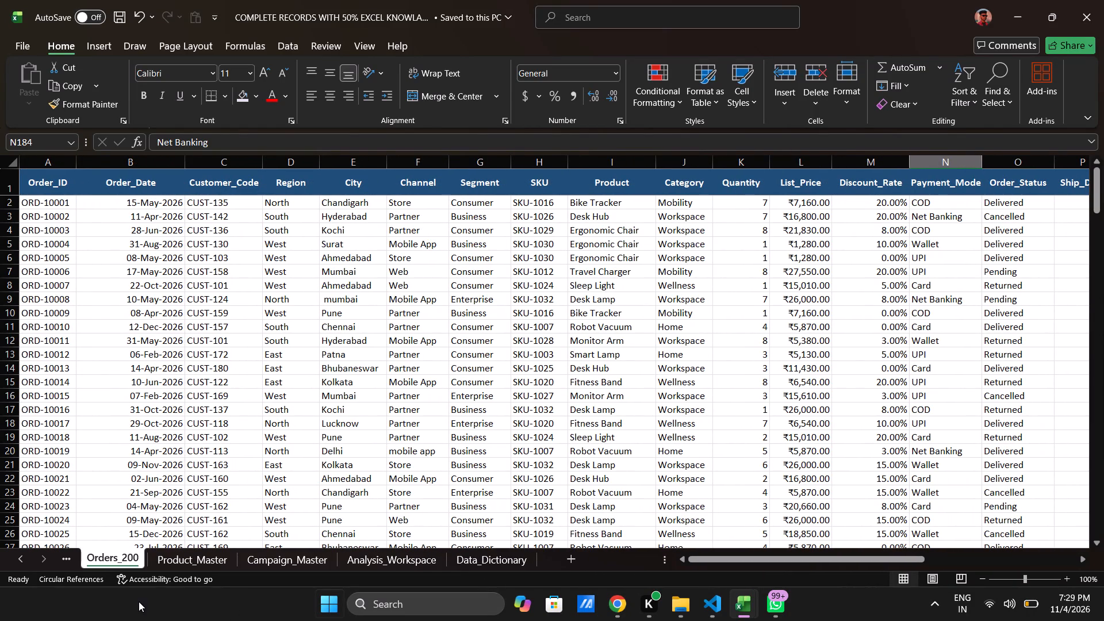
View the medium-level project questions on the Date Functions sheet.
left_click(20, 564)
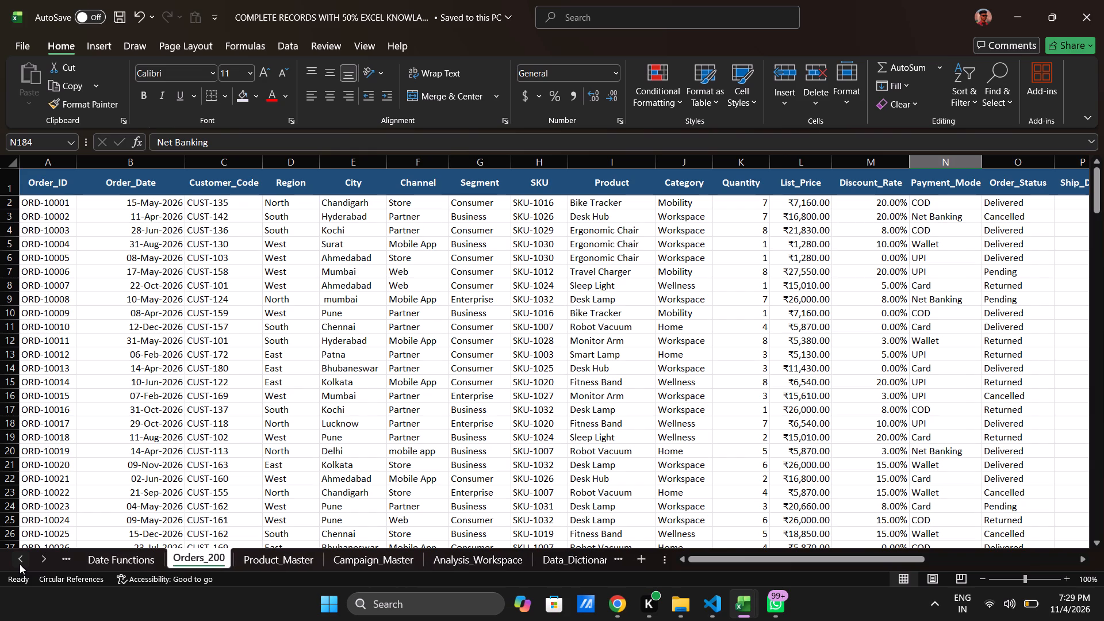
left_click(143, 563)
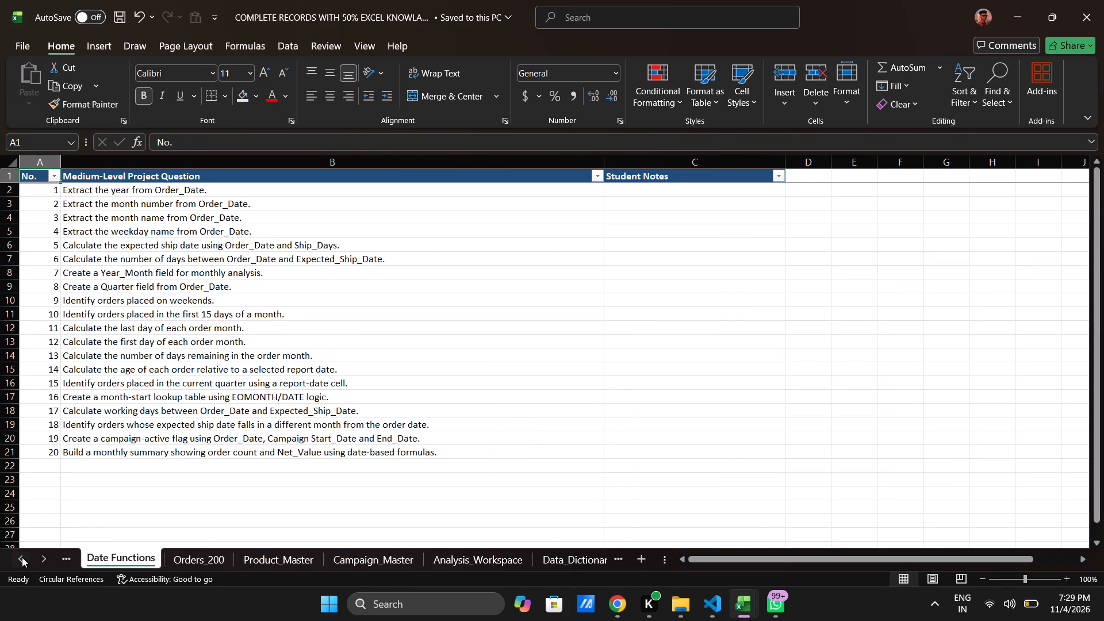
Go back through the worksheet list to the workbook's first sheets, around Project_Guide and VLOOKUP.
triple_click(19, 557)
triple_click(19, 557)
triple_click(19, 557)
triple_click(19, 557)
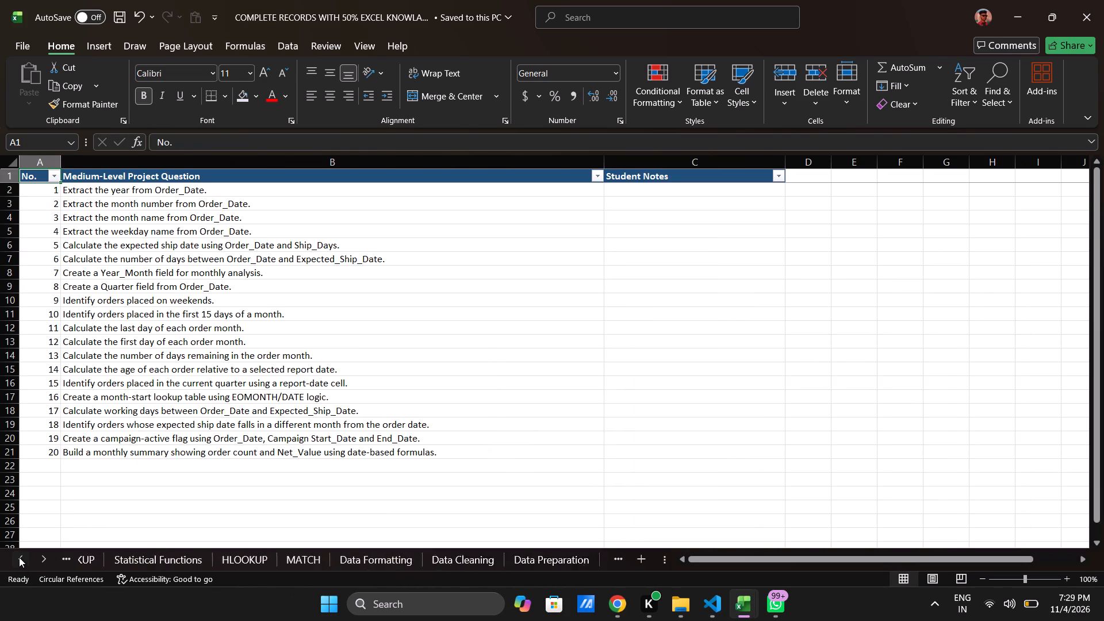
double_click(19, 557)
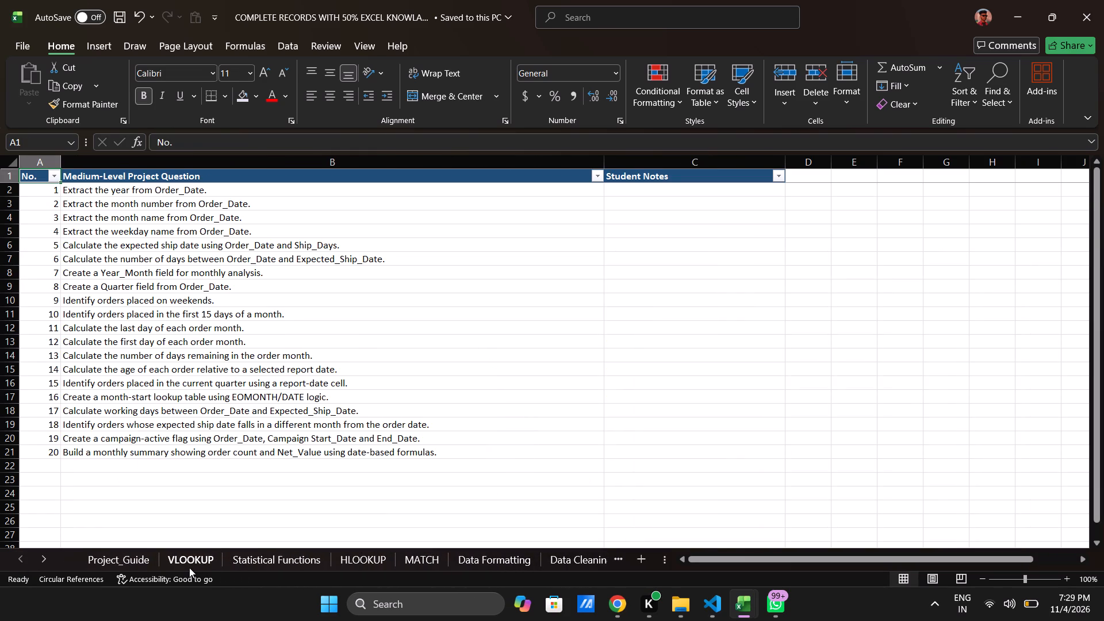
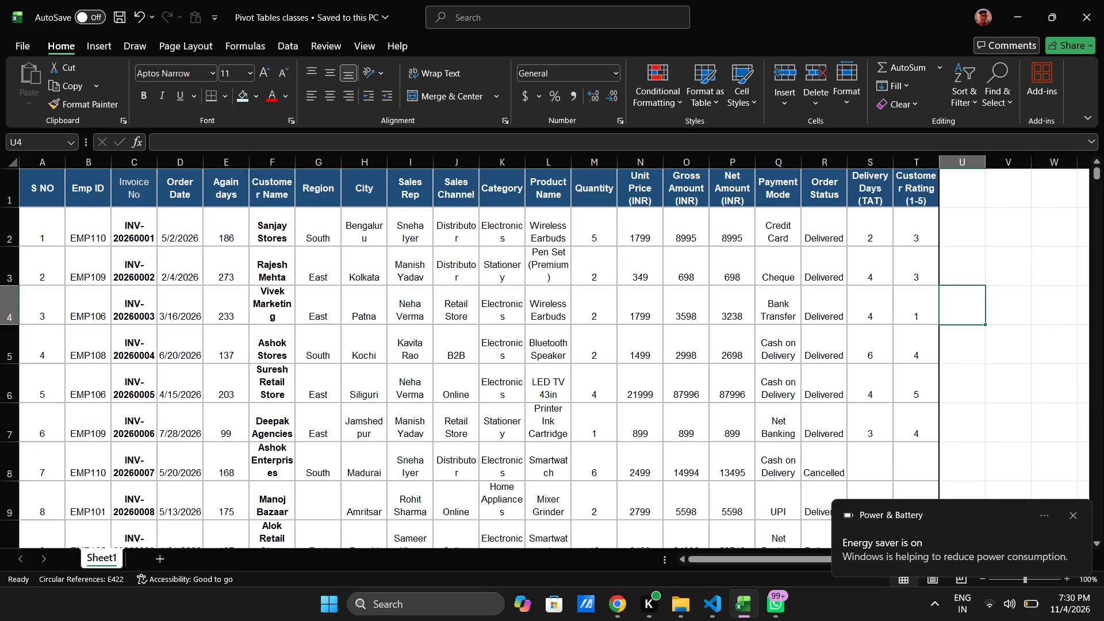
Remove text wrapping from the whole sales table, from the S NO header through the last record and the Customer Rating column.
left_click(42, 192)
key("ctrl+shift+Right")
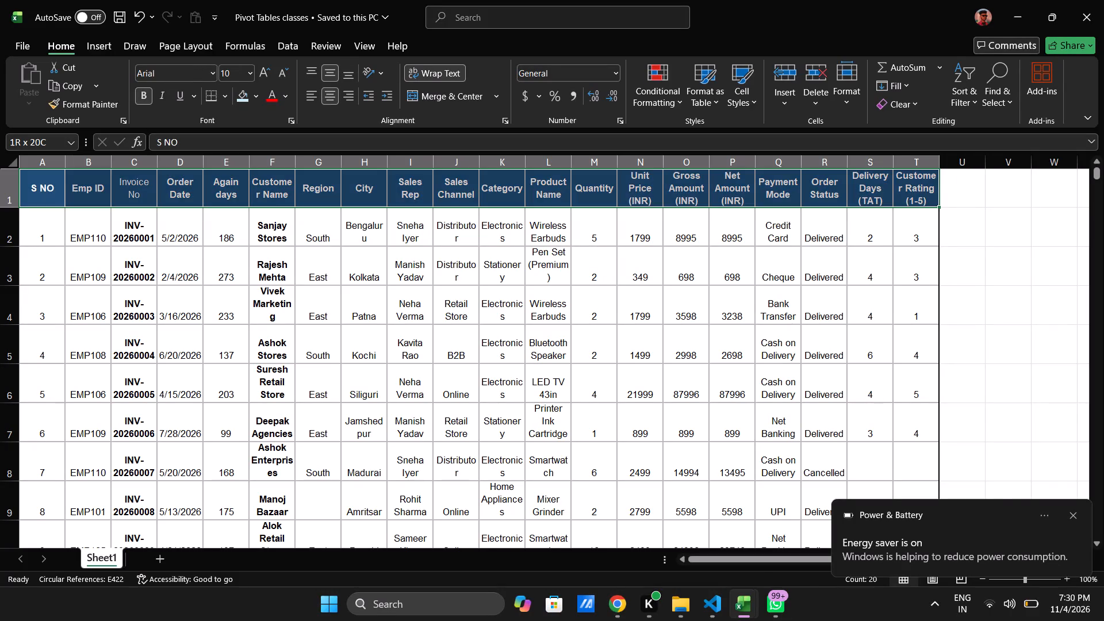
key("ctrl+shift+Down")
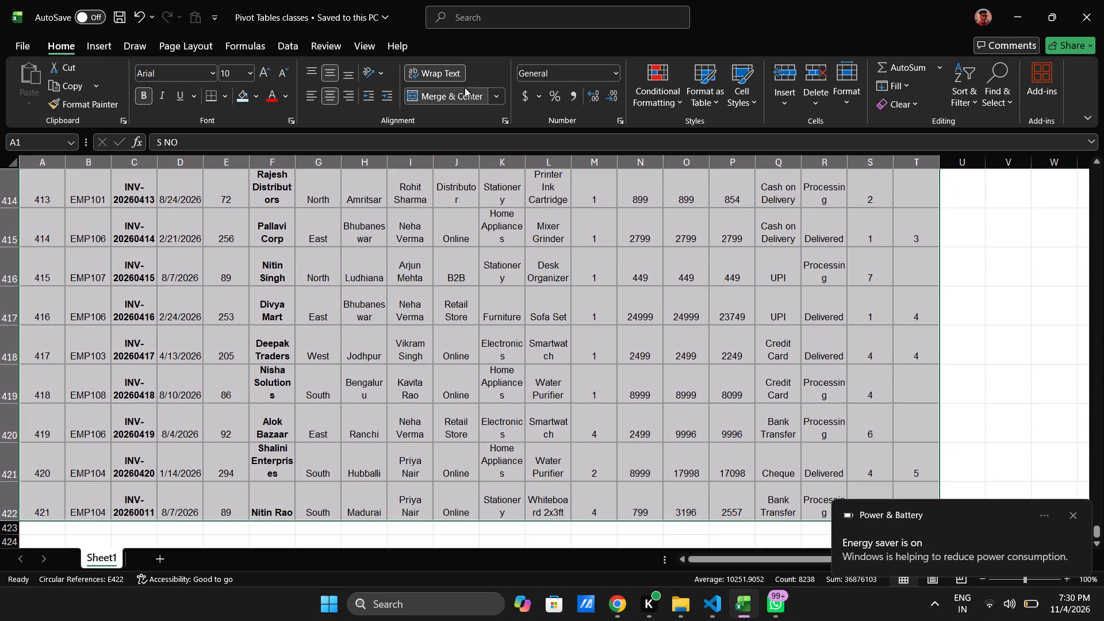
left_click(439, 77)
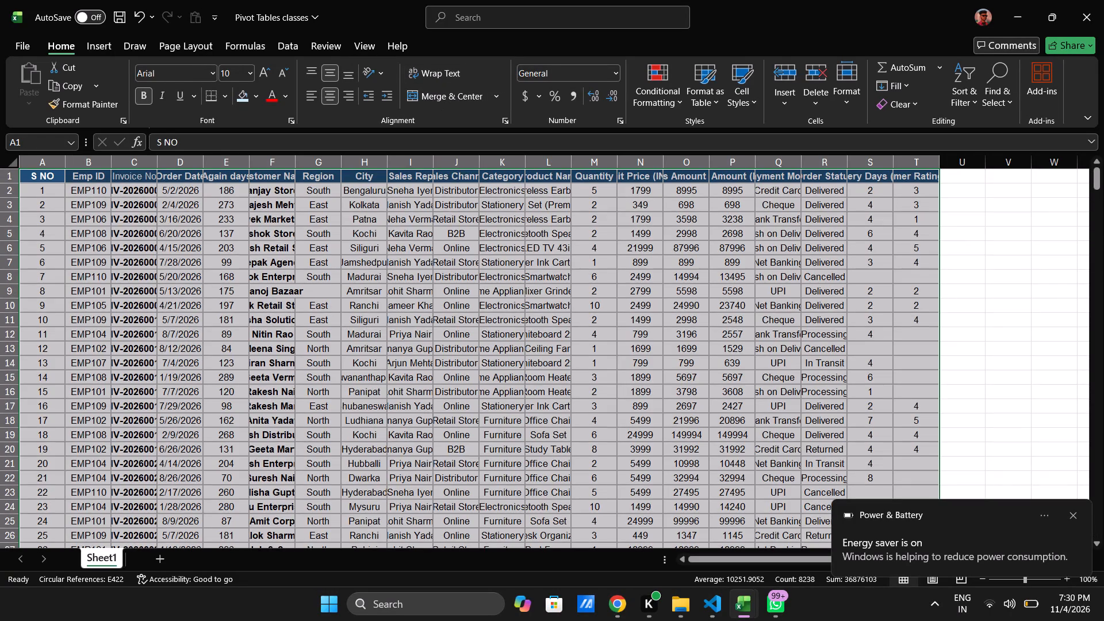
AutoFit the widths of all the sales table's columns to their contents.
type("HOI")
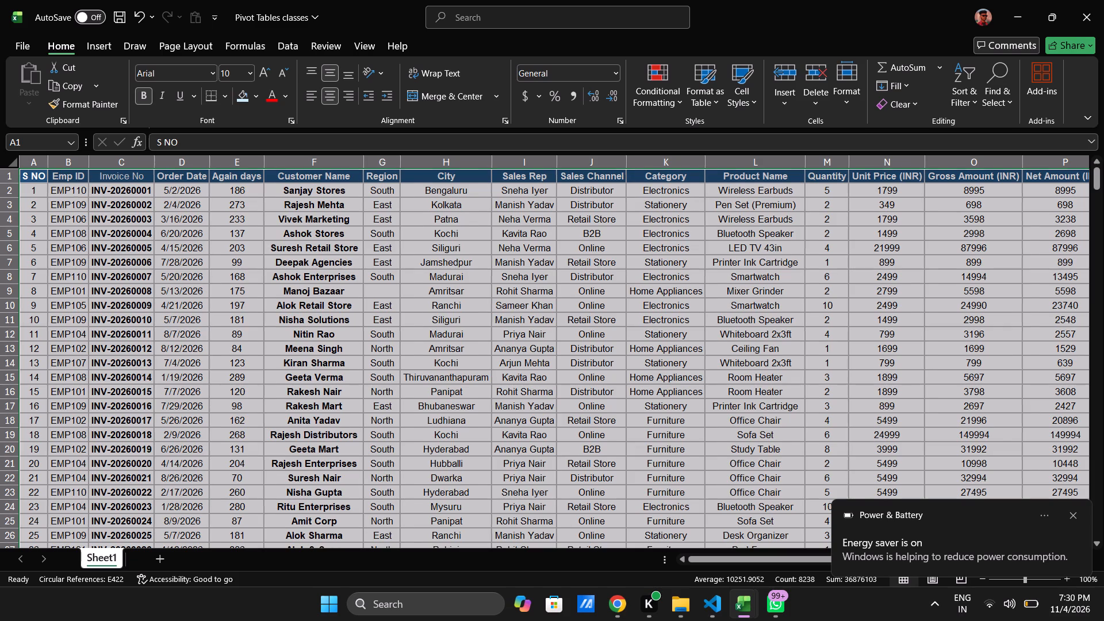
AutoFit the row heights of the selected order data on Sheet1, and clear the selection.
scroll(569, 353, "left", 1)
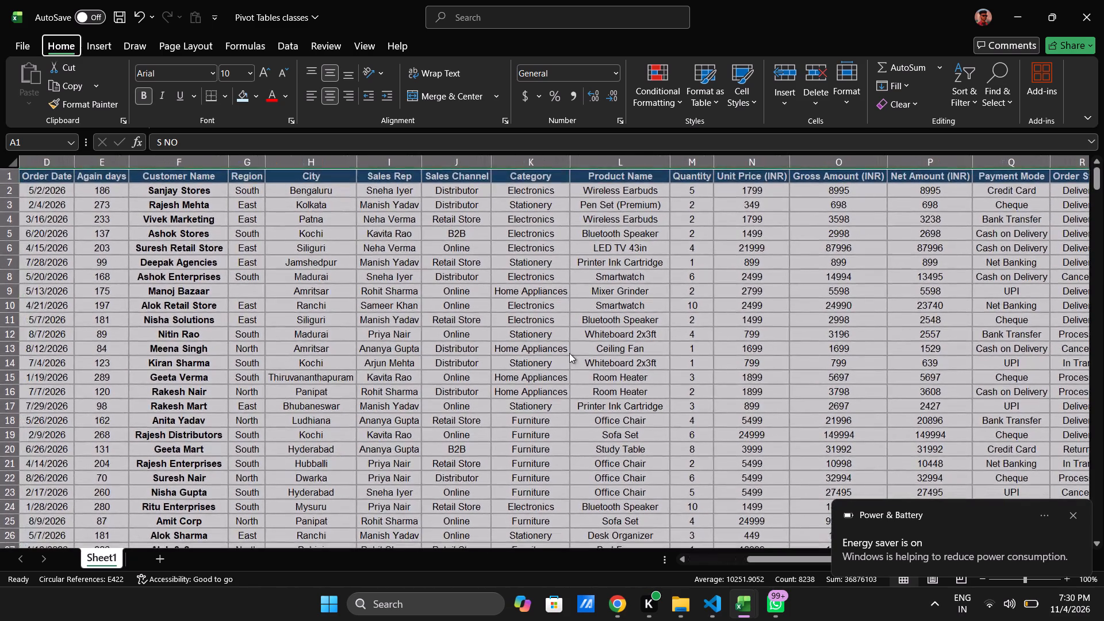
type("HOA")
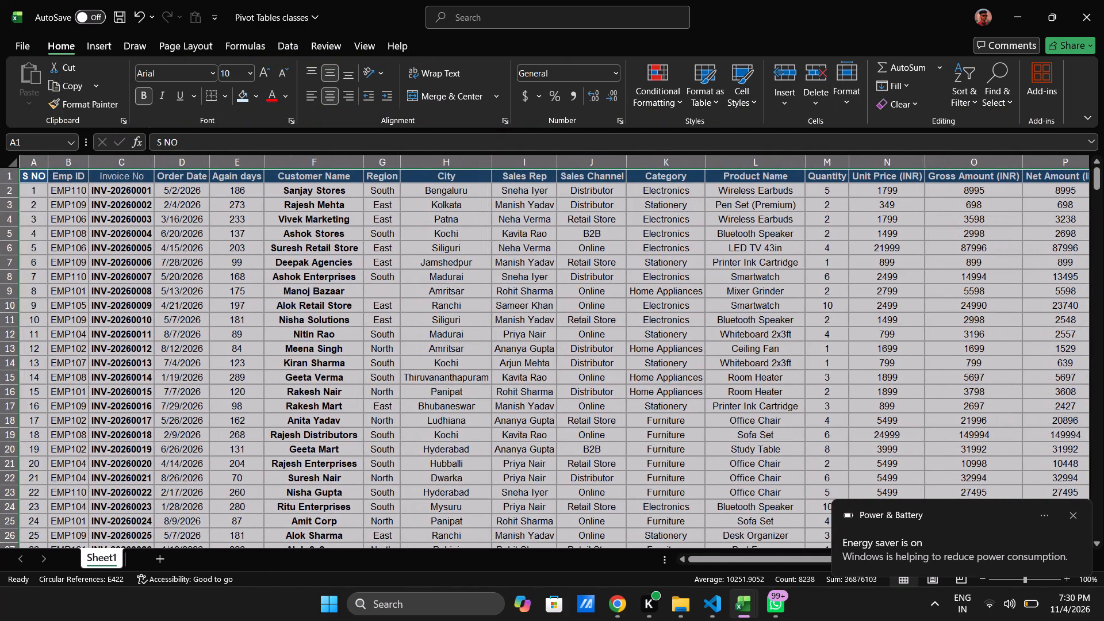
left_click(746, 337)
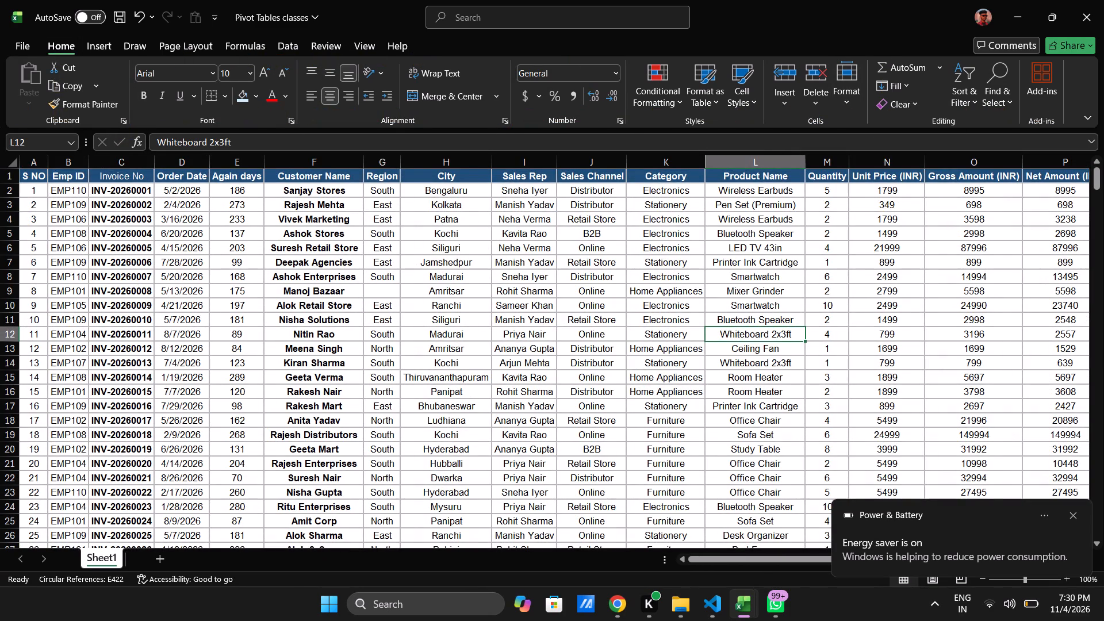
Examine the order columns from Sales Channel through Customer Rating (1-5) and the blank columns beyond, and dismiss the energy saver notification.
scroll(753, 348, "left", 1)
scroll(599, 343, "up", 1)
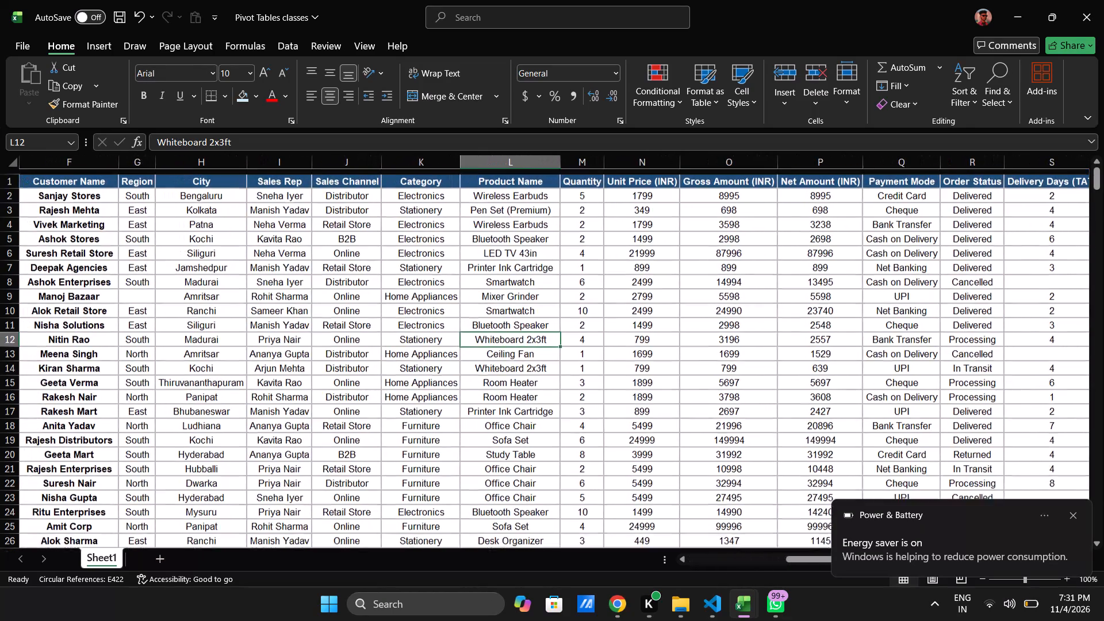
scroll(599, 343, "up", 1)
scroll(599, 343, "left", 2)
left_click(724, 329)
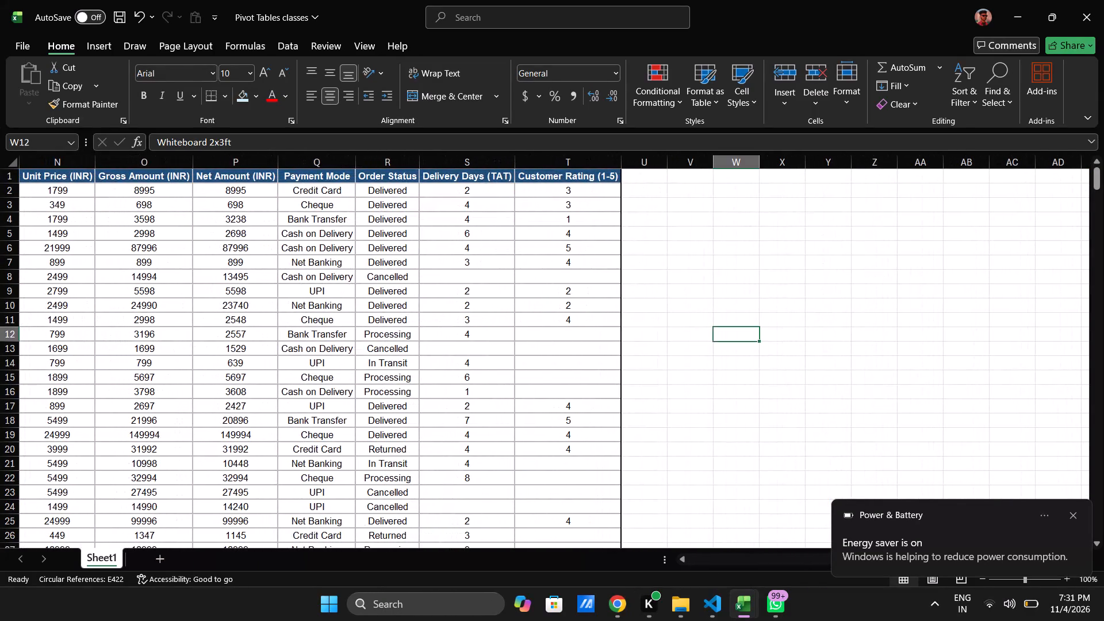
left_click(398, 223)
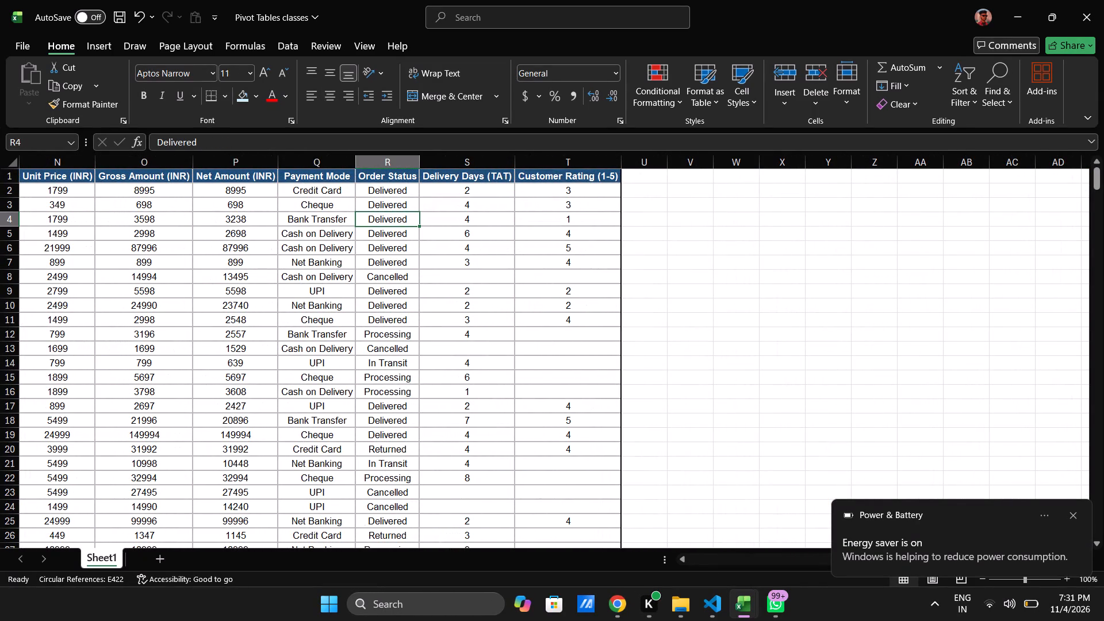
left_click(336, 185)
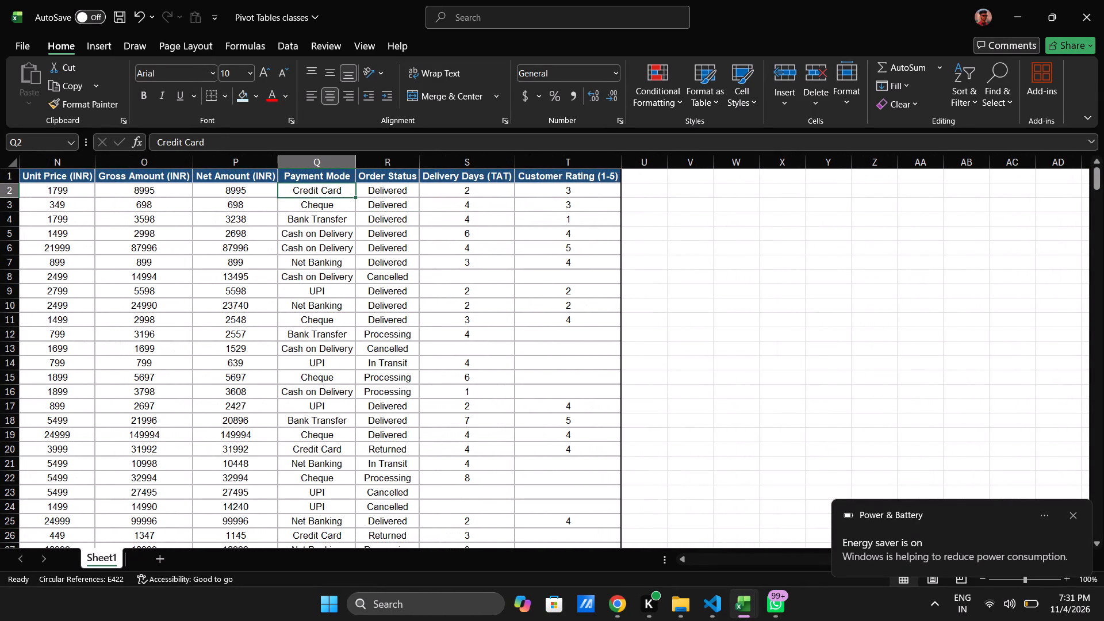
left_click(799, 263)
scroll(799, 263, "left", 1)
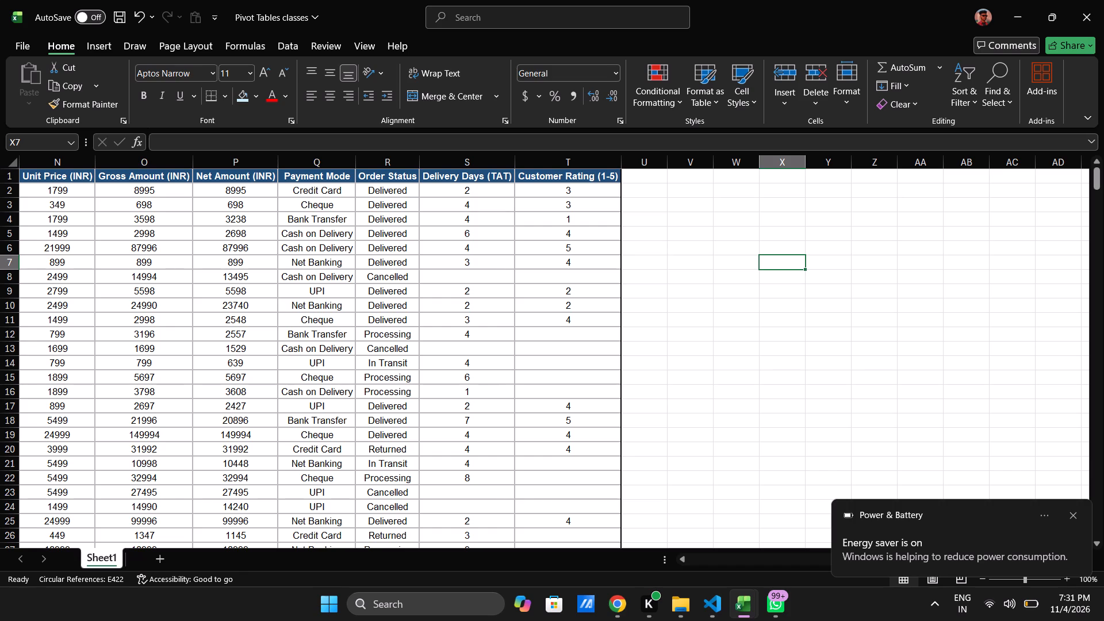
left_click(860, 332)
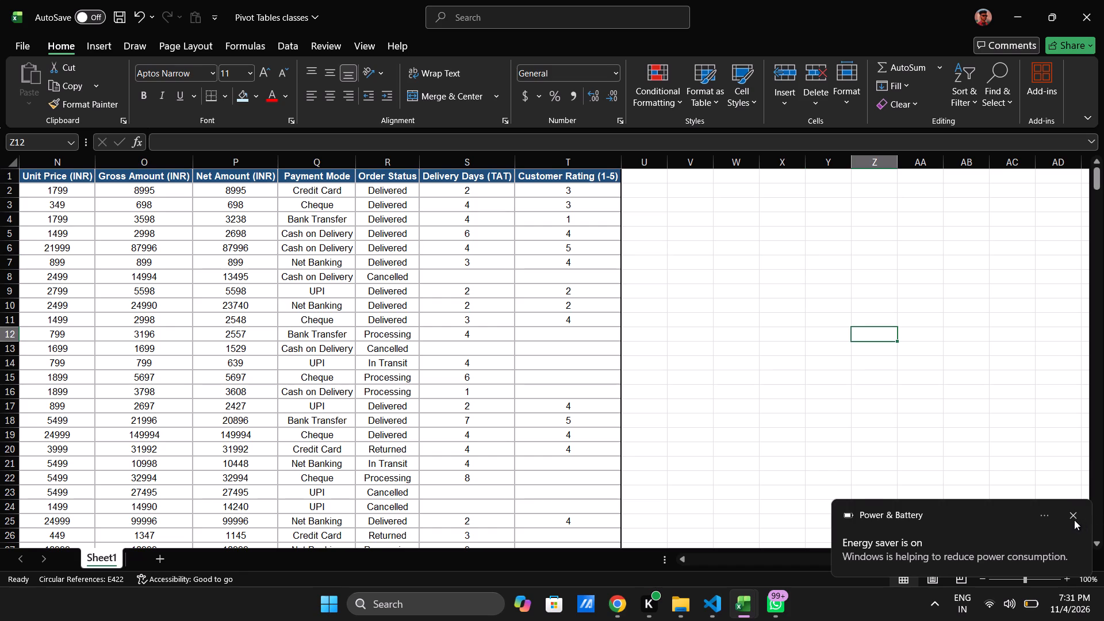
left_click(1074, 520)
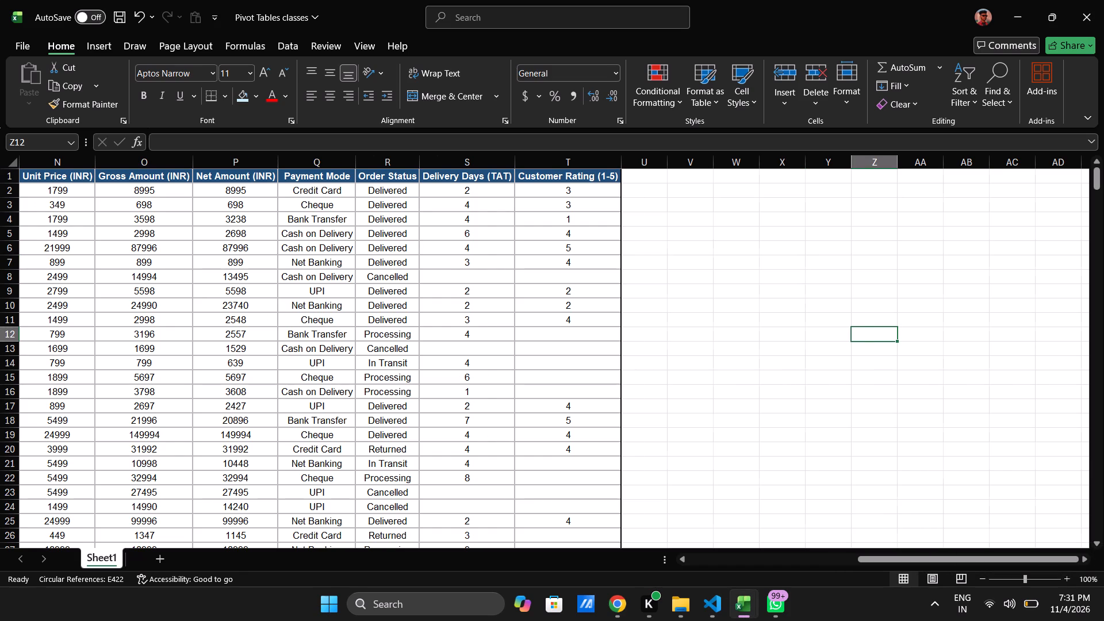
scroll(420, 346, "right", 1)
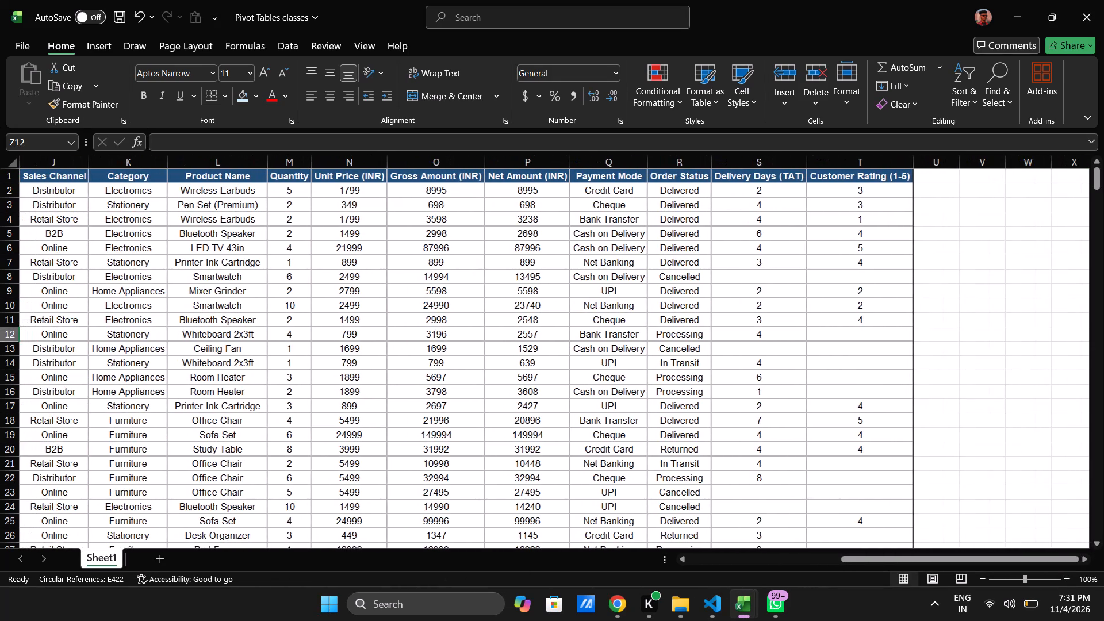
scroll(487, 344, "left", 1)
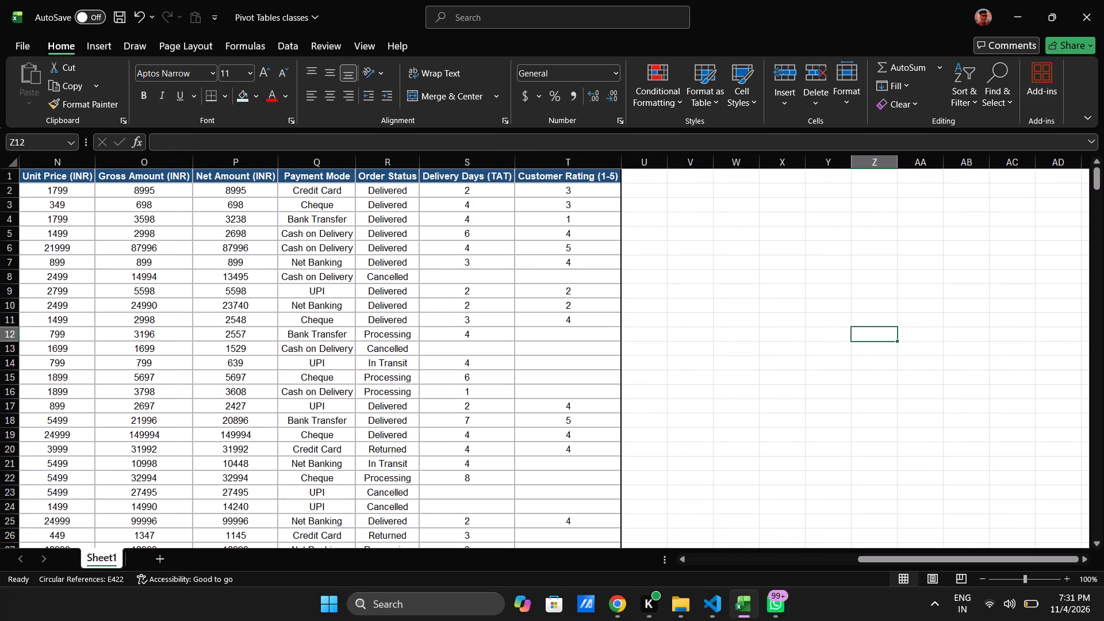
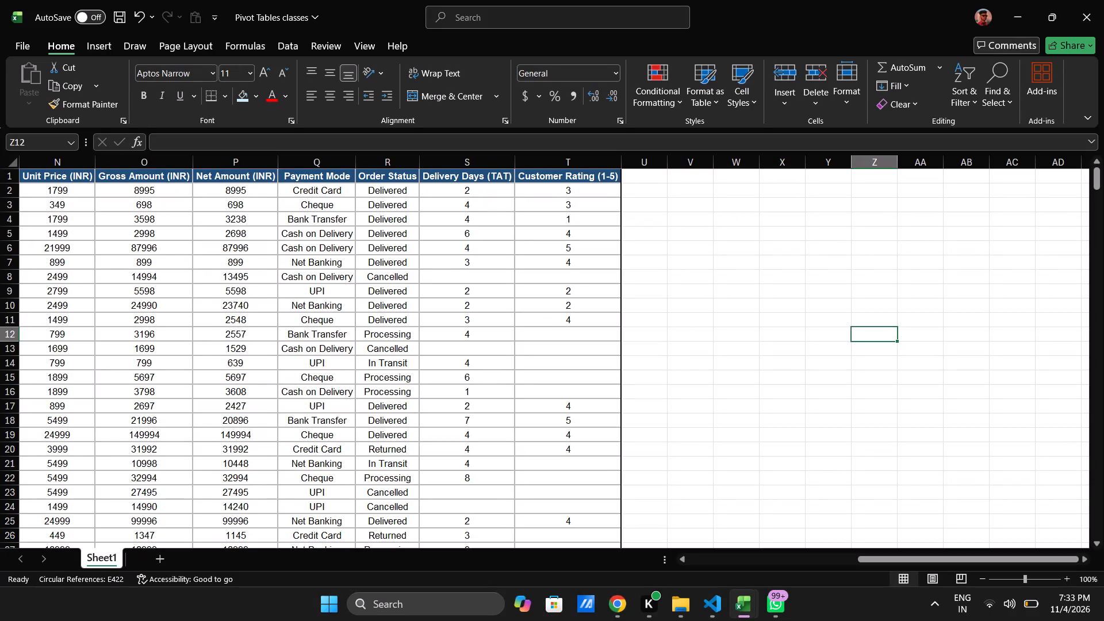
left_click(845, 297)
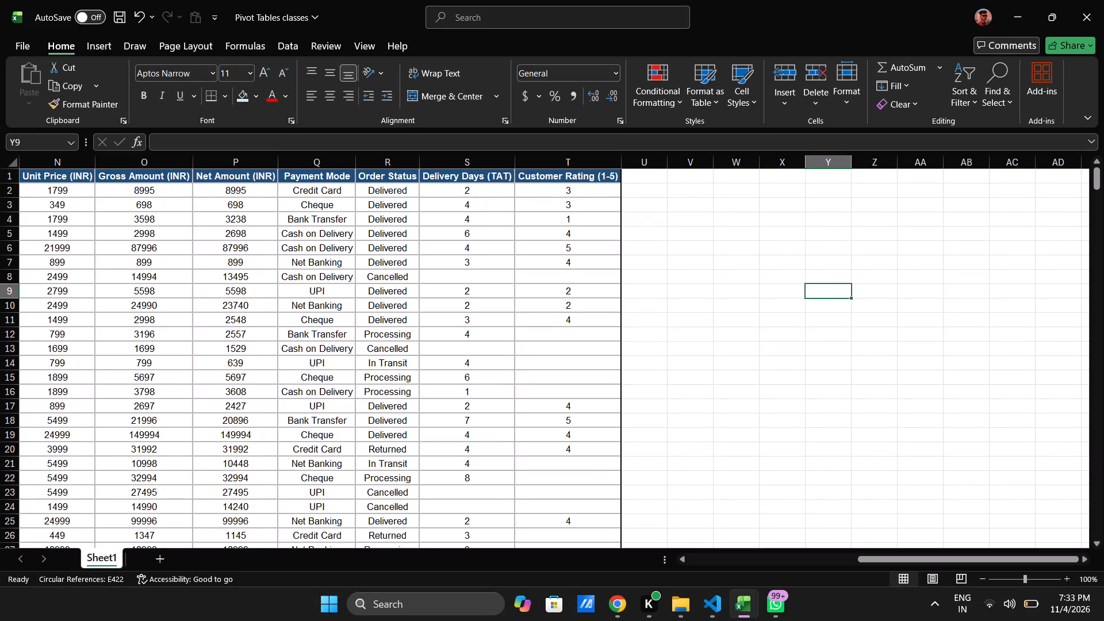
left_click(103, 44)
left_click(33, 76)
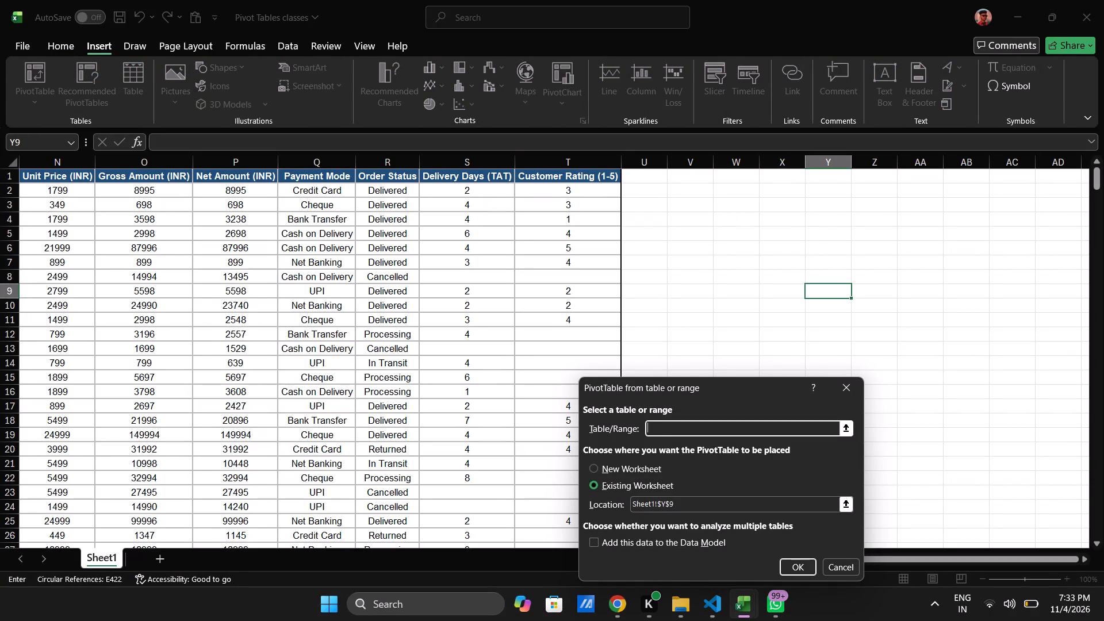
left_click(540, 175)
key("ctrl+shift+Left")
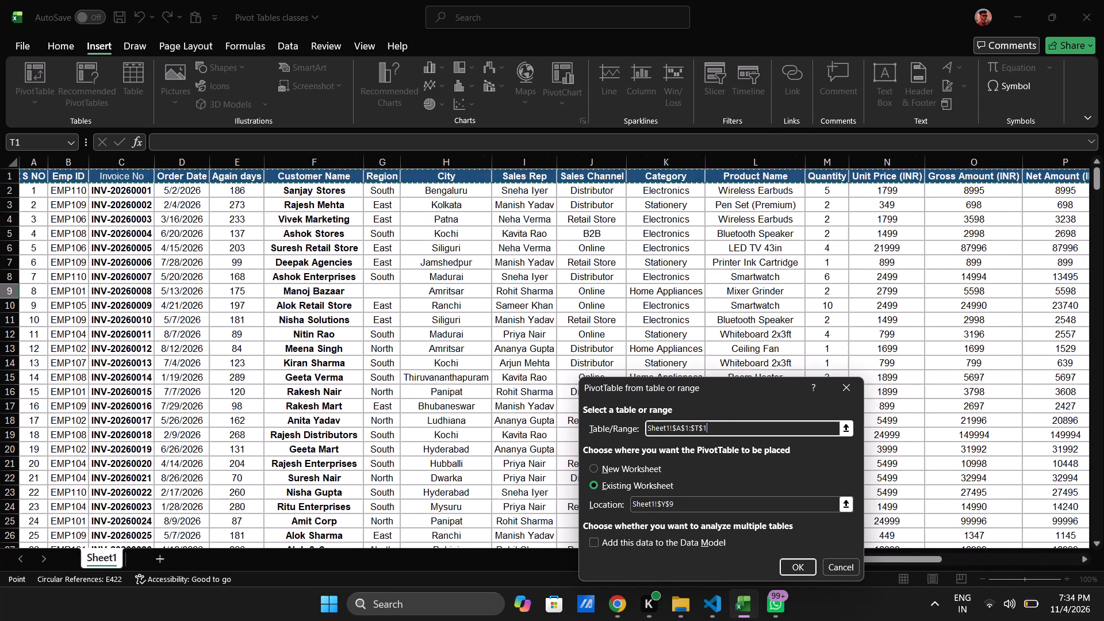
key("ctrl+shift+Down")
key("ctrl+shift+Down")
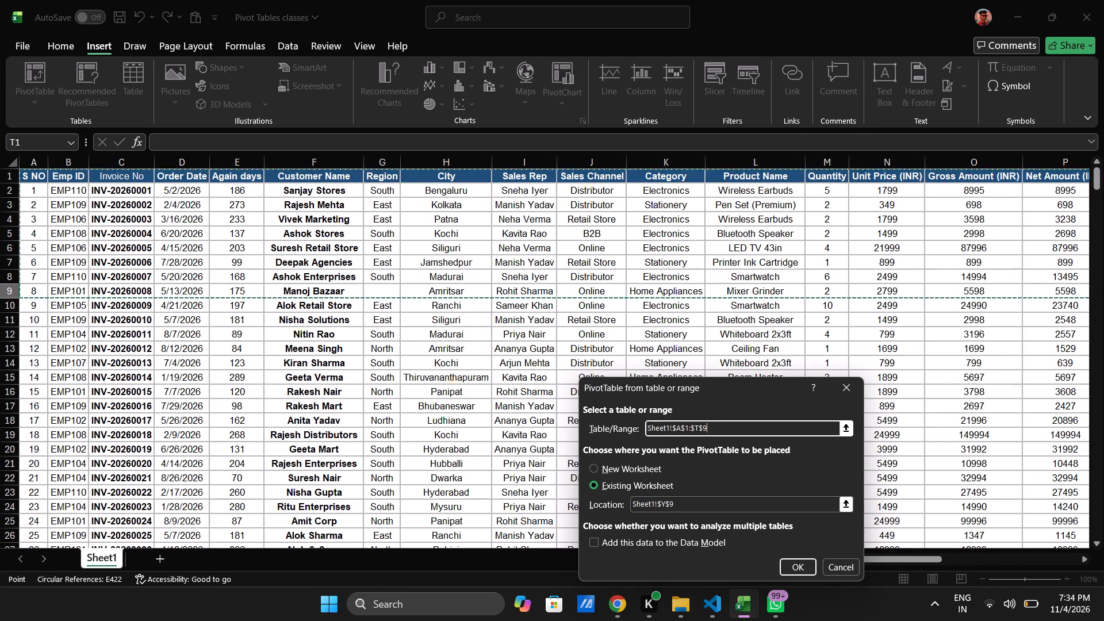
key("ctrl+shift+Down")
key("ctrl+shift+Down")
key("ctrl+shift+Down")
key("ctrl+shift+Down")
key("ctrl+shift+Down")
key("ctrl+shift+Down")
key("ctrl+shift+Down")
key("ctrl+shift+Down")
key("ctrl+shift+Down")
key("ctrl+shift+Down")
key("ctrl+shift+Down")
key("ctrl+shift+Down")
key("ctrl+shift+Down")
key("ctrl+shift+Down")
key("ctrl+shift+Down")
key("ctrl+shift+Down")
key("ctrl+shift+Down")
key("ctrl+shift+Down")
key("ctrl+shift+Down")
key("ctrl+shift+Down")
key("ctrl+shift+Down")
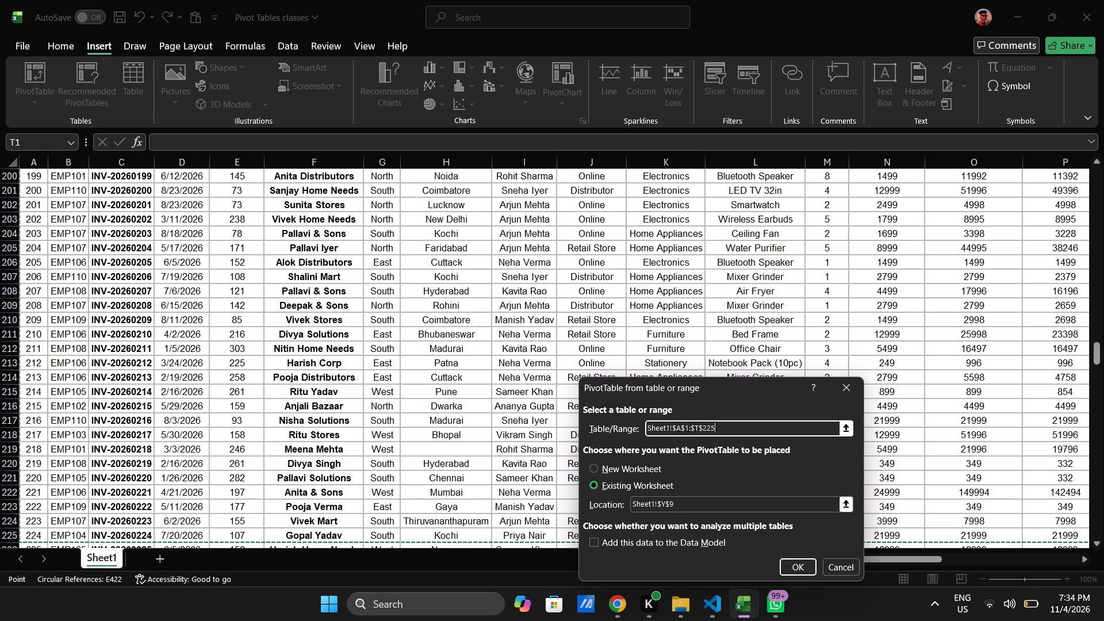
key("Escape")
Examine the order columns and the blank area beyond Customer Rating (1-5), from rows 200 to 225 back to the header row, selecting cell L7.
scroll(848, 261, "left", 2)
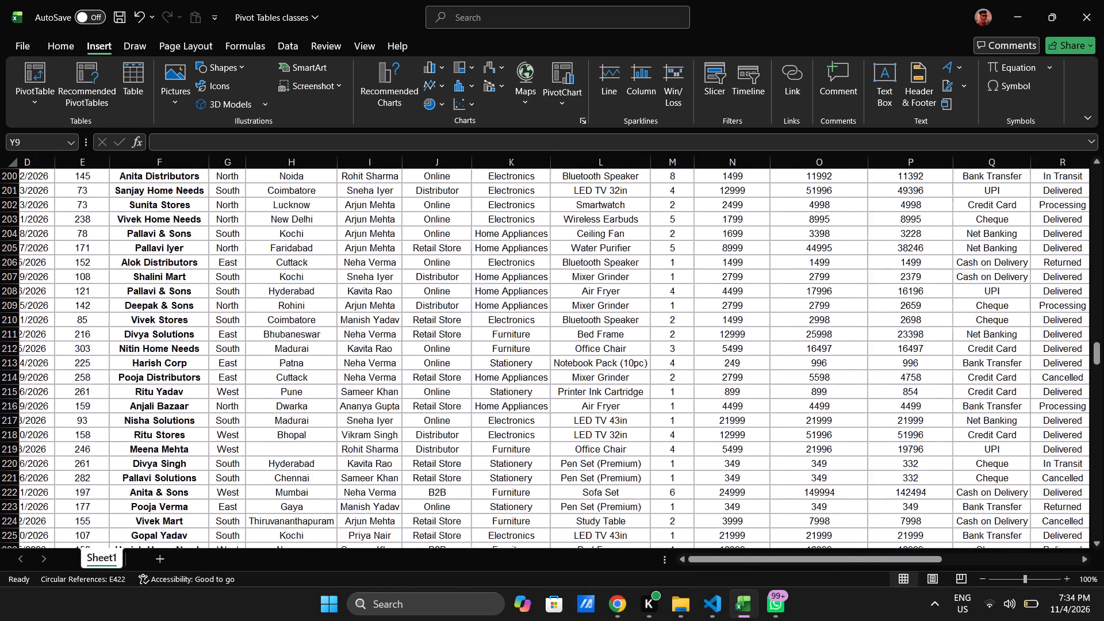
scroll(848, 261, "left", 2)
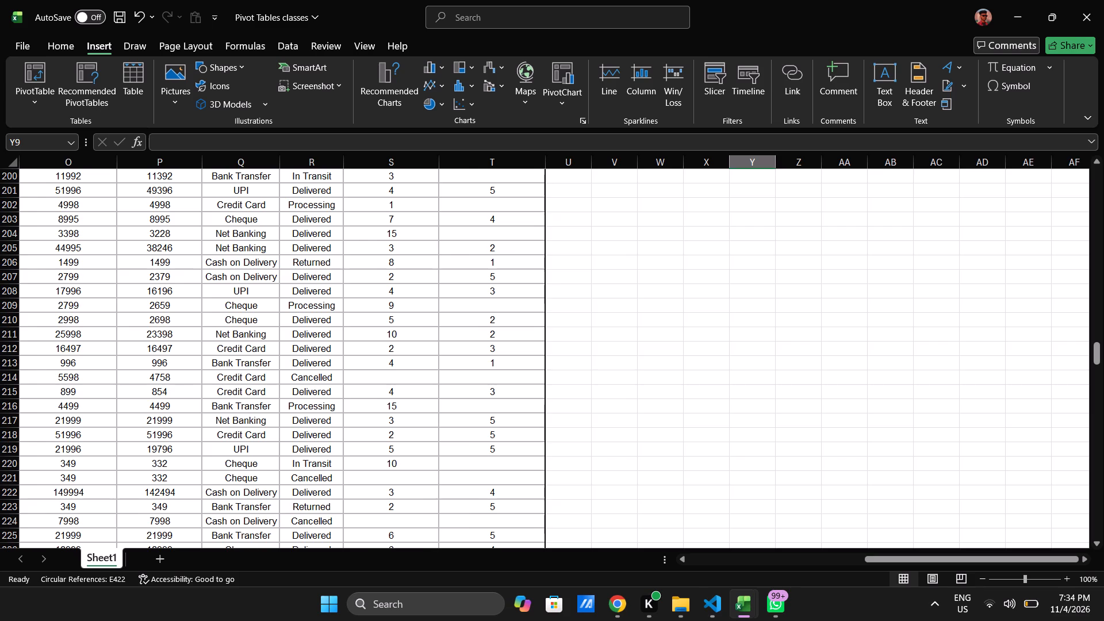
scroll(291, 289, "right", 2)
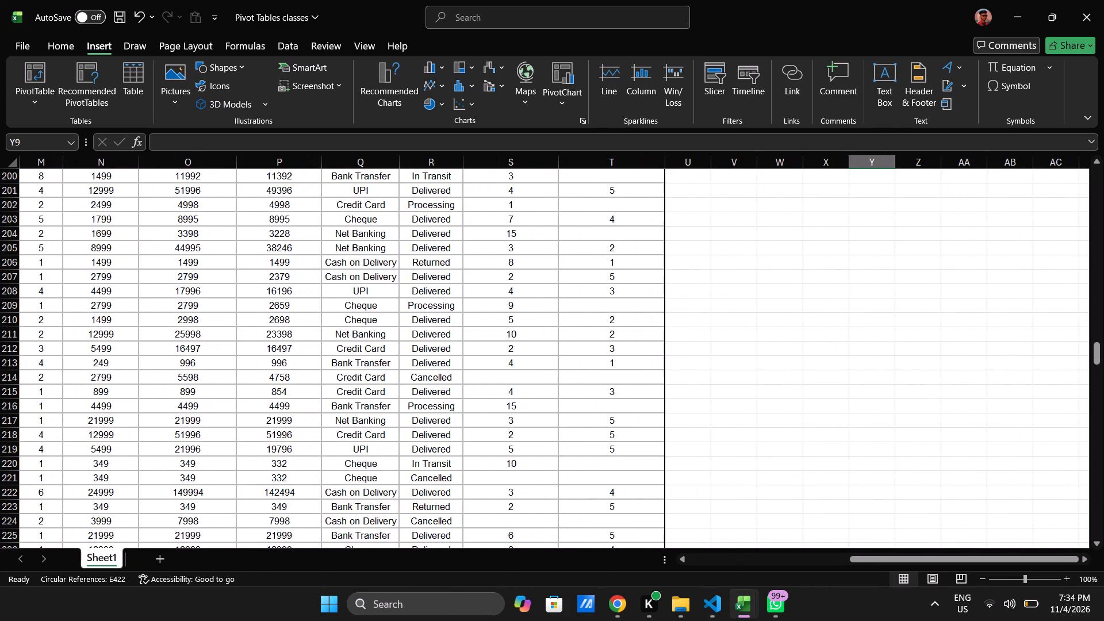
scroll(194, 274, "right", 3)
scroll(194, 274, "up", 4)
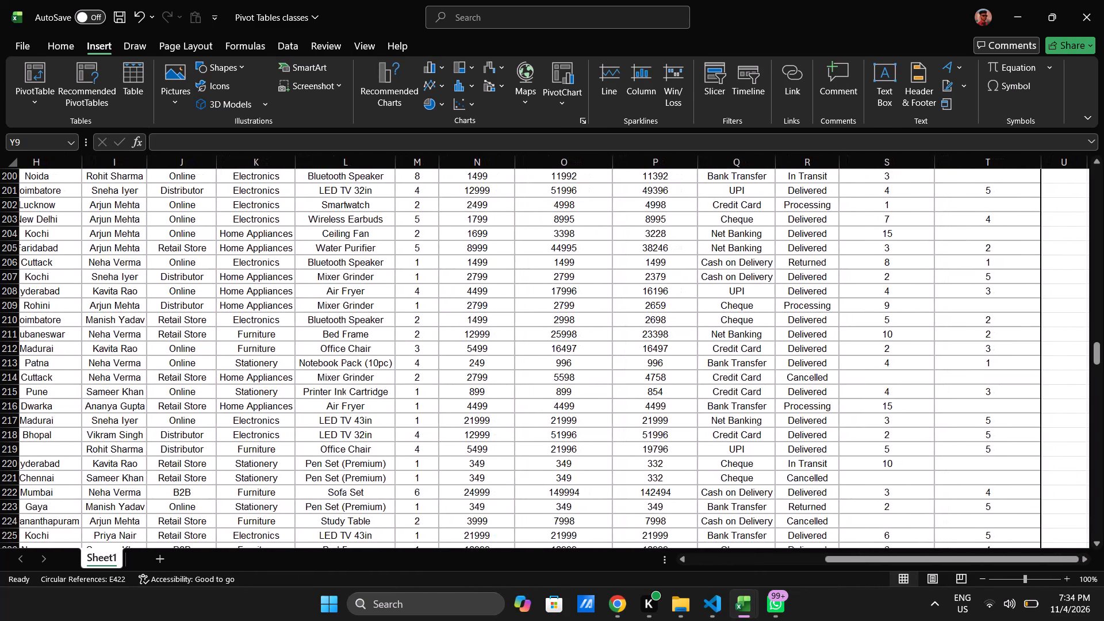
scroll(358, 215, "up", 12)
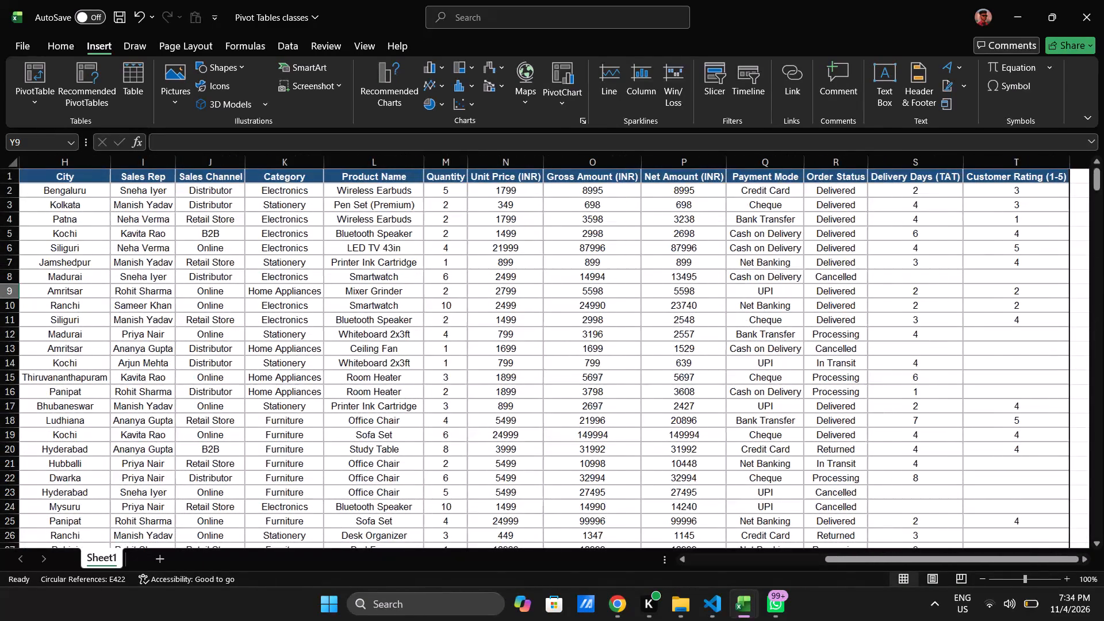
left_click(384, 263)
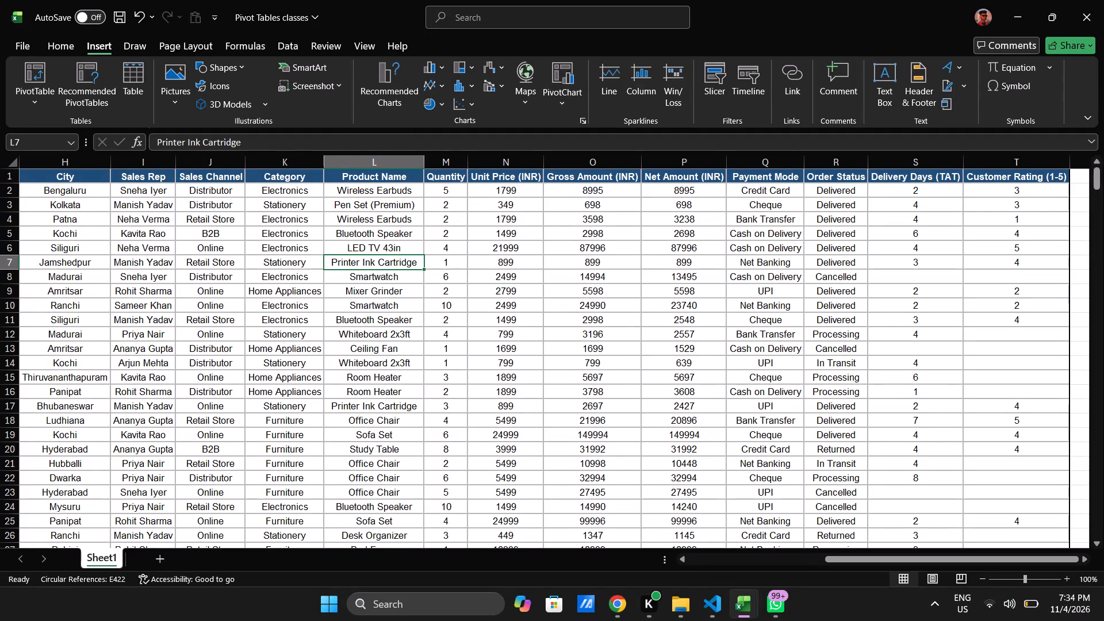
scroll(296, 340, "left", 3)
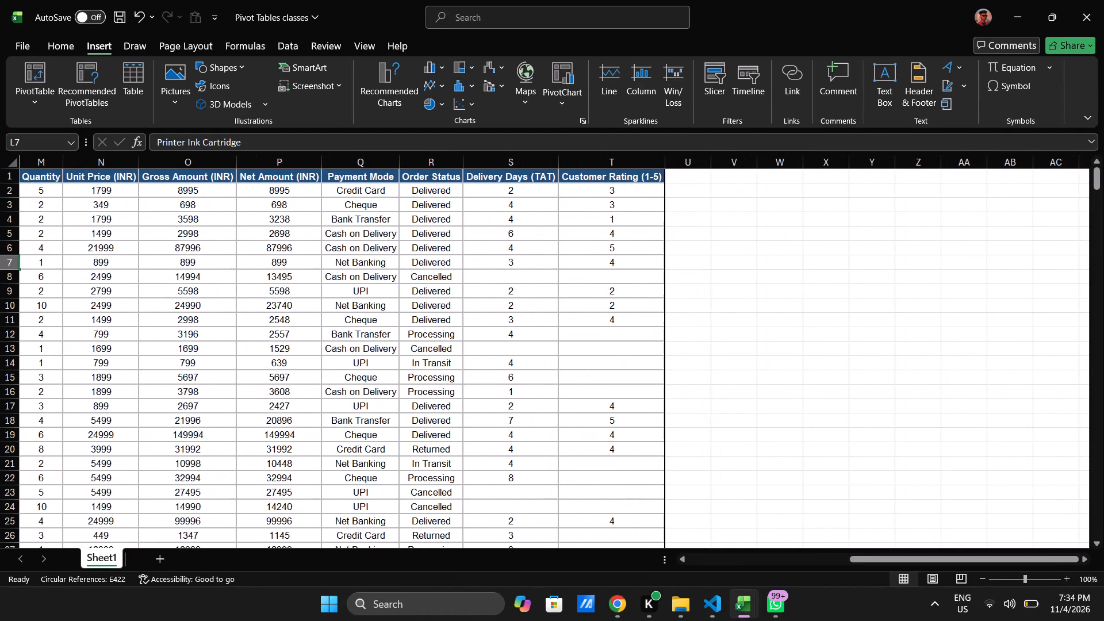
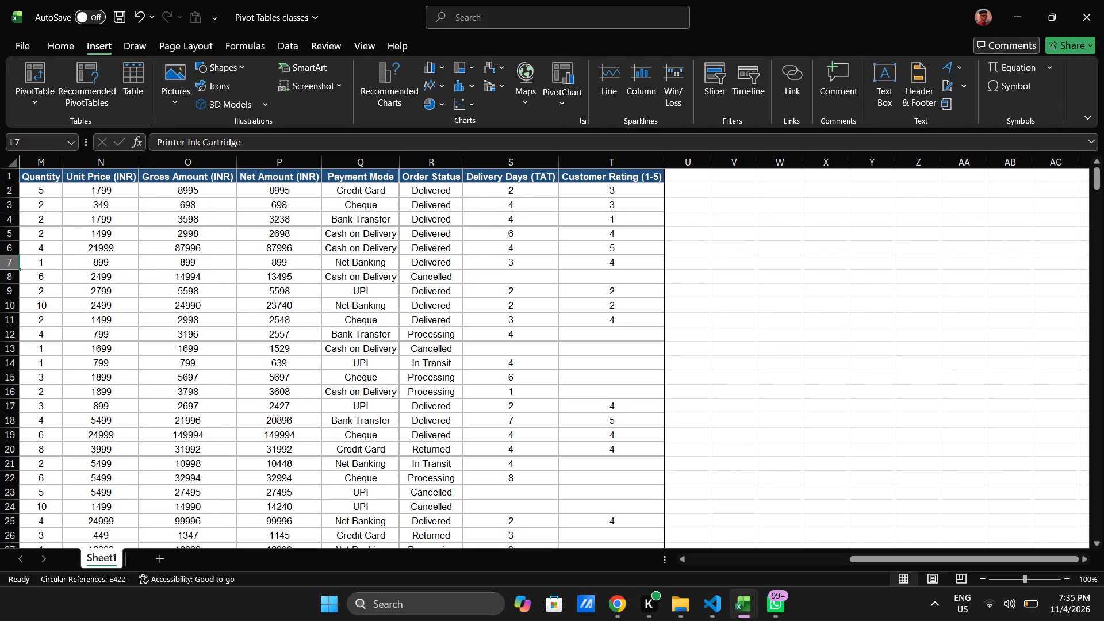
Add a new blank worksheet after Sheet1.
left_click(159, 558)
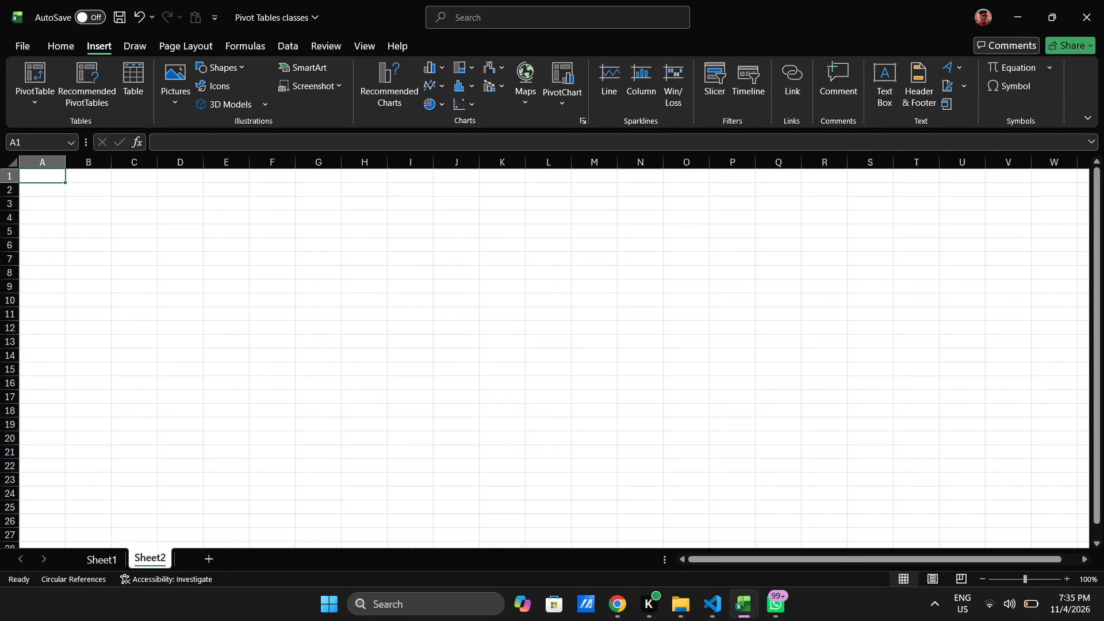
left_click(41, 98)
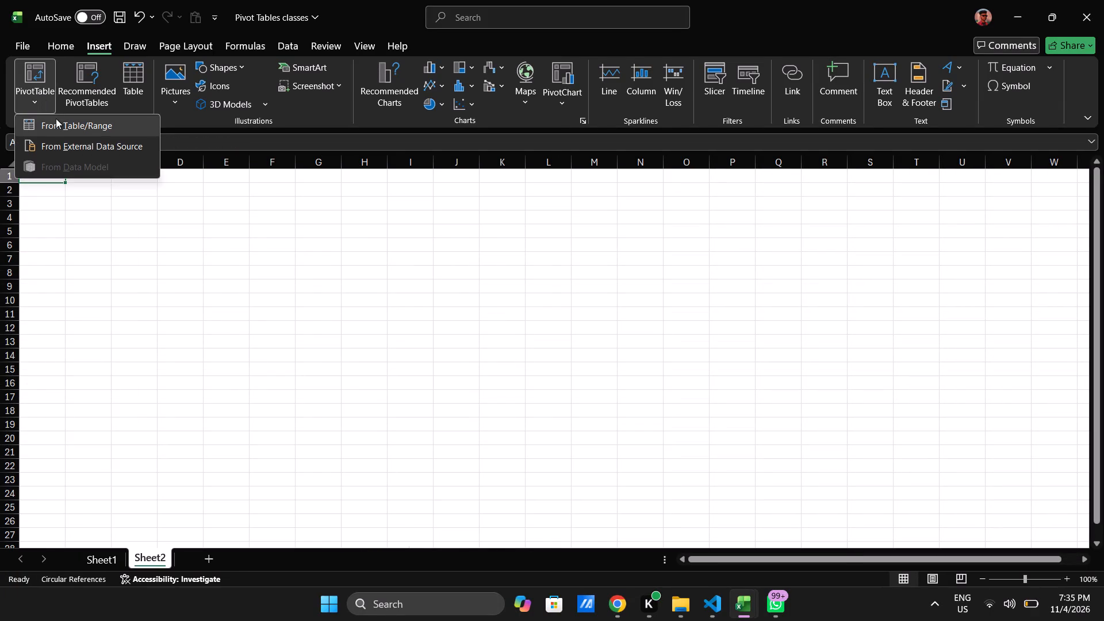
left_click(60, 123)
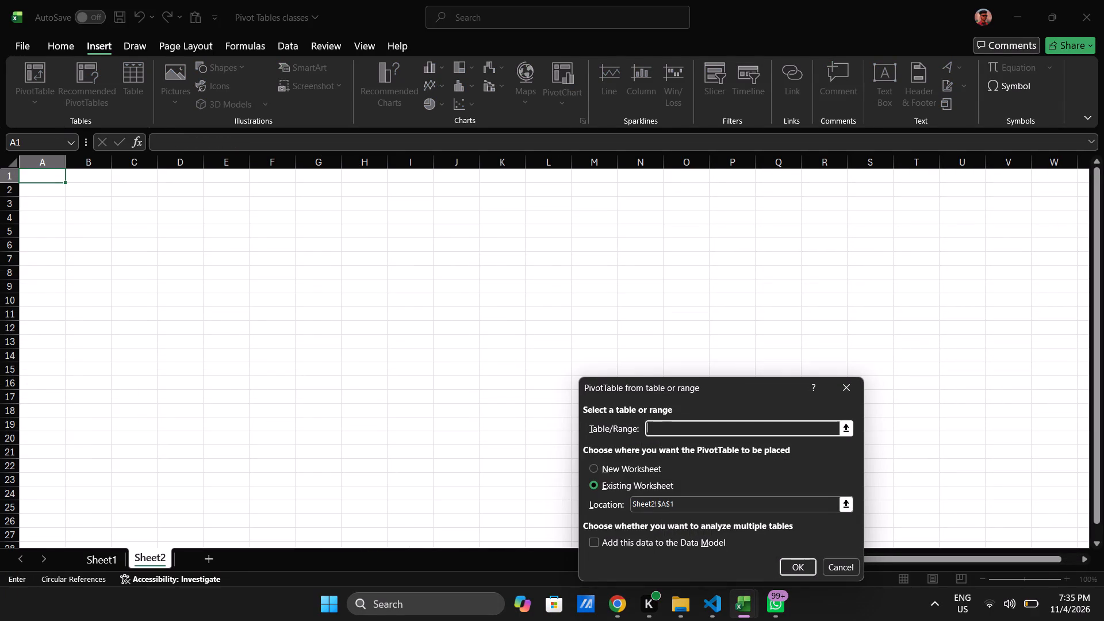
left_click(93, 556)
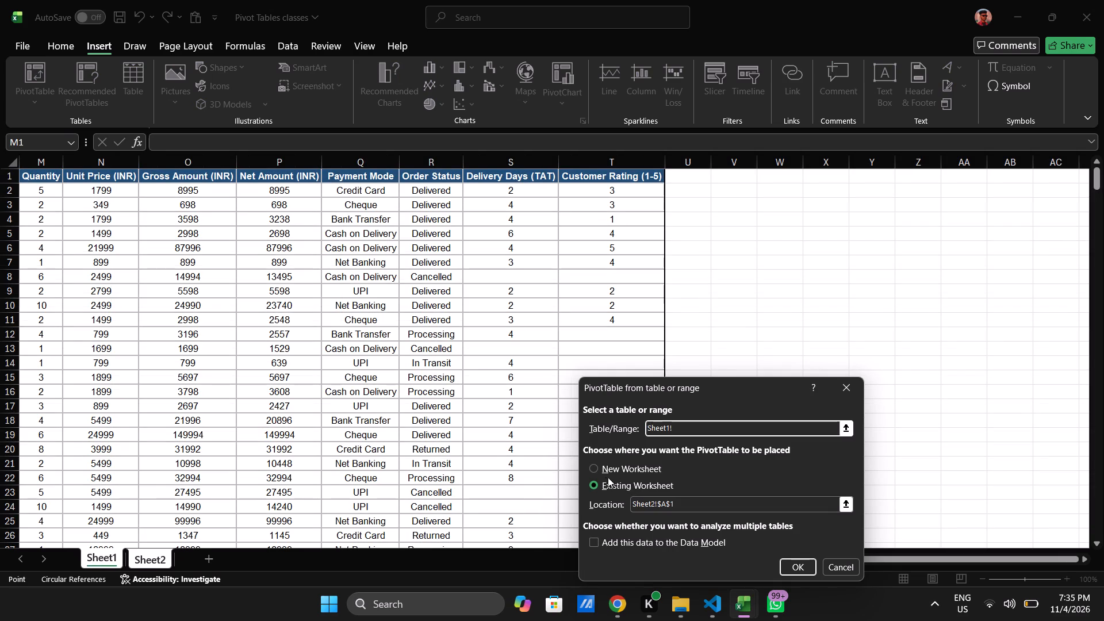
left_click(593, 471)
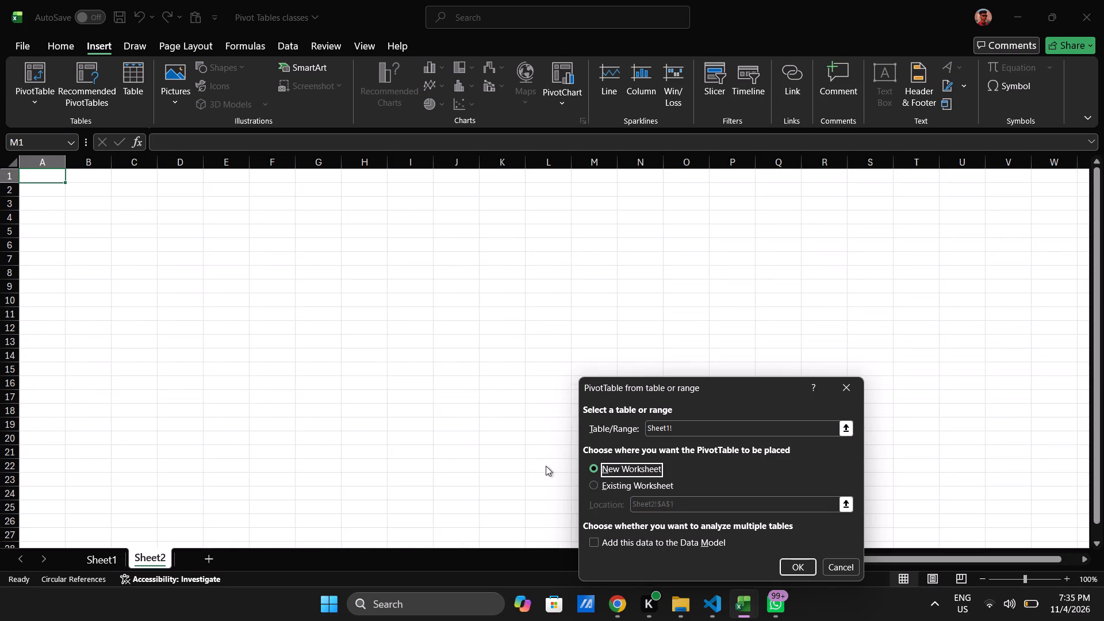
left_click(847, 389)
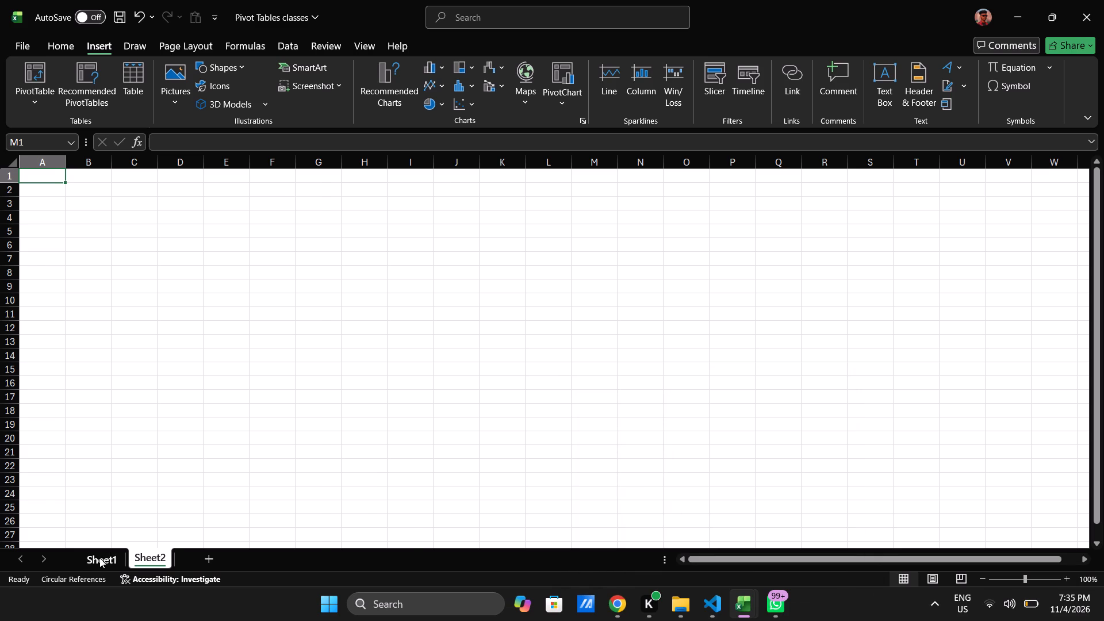
Insert a PivotTable on a new worksheet from the order data range Sheet1!$A$1:$T$422.
left_click(99, 558)
scroll(148, 255, "up", 2)
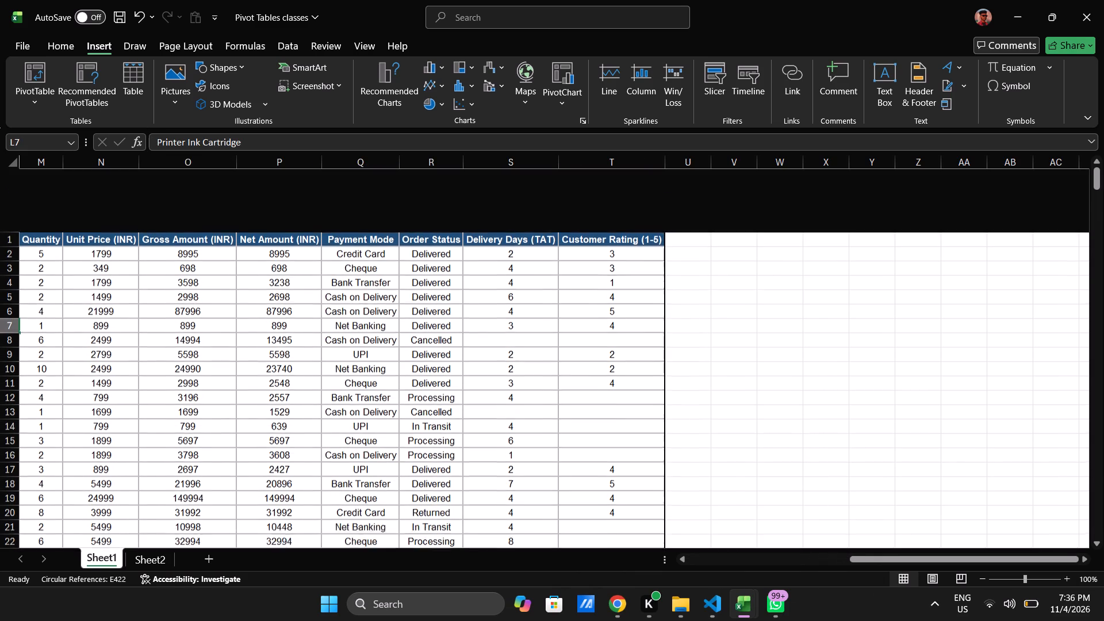
scroll(148, 255, "right", 2)
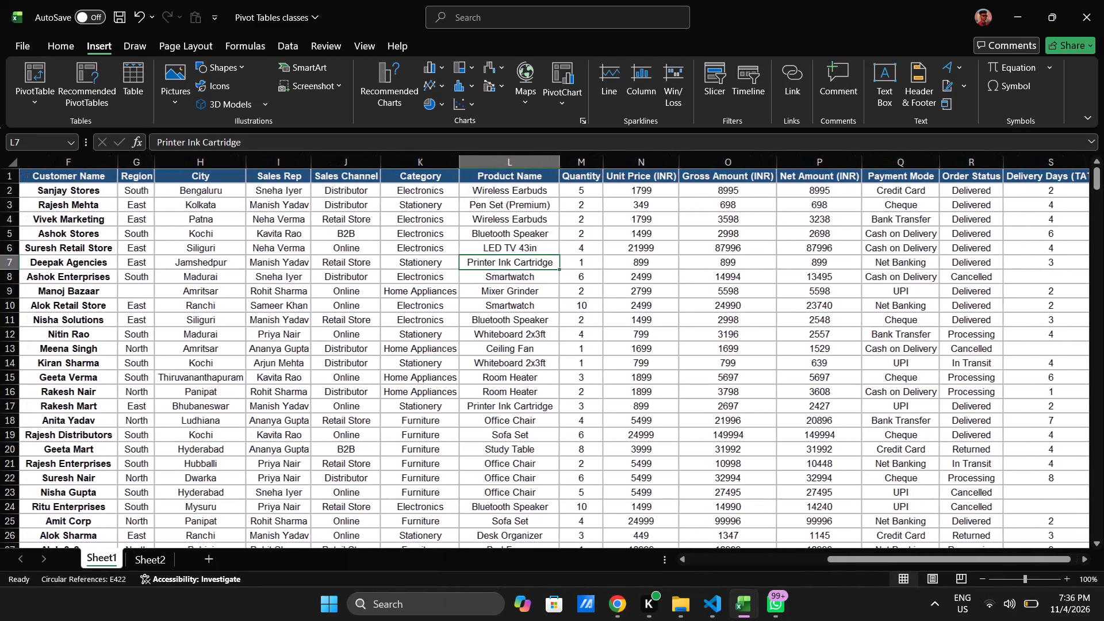
scroll(113, 250, "up", 1)
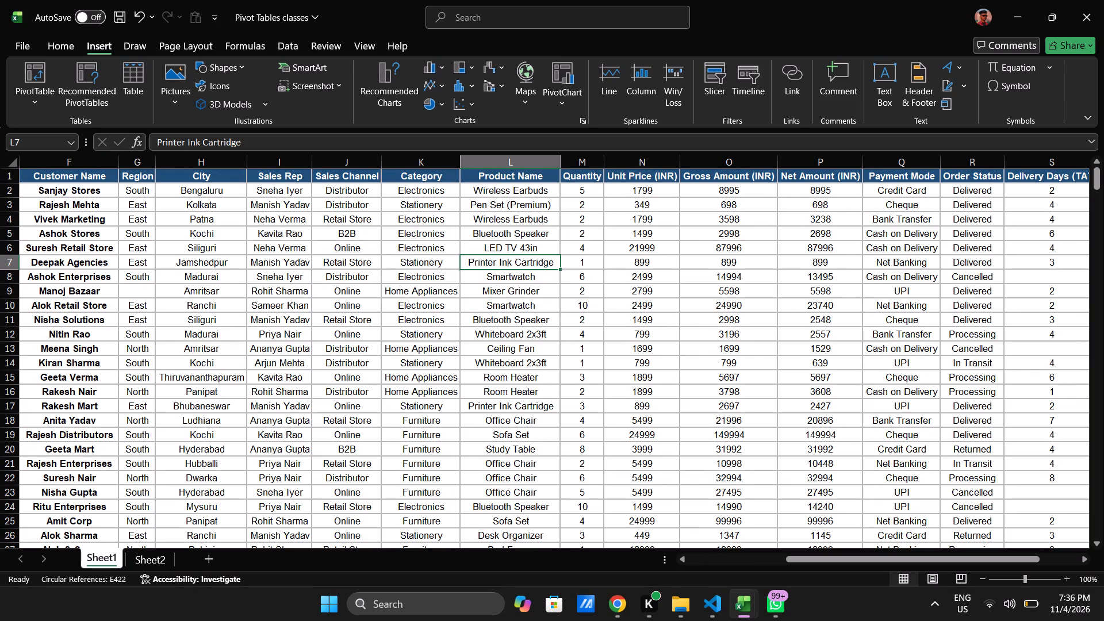
left_click(32, 74)
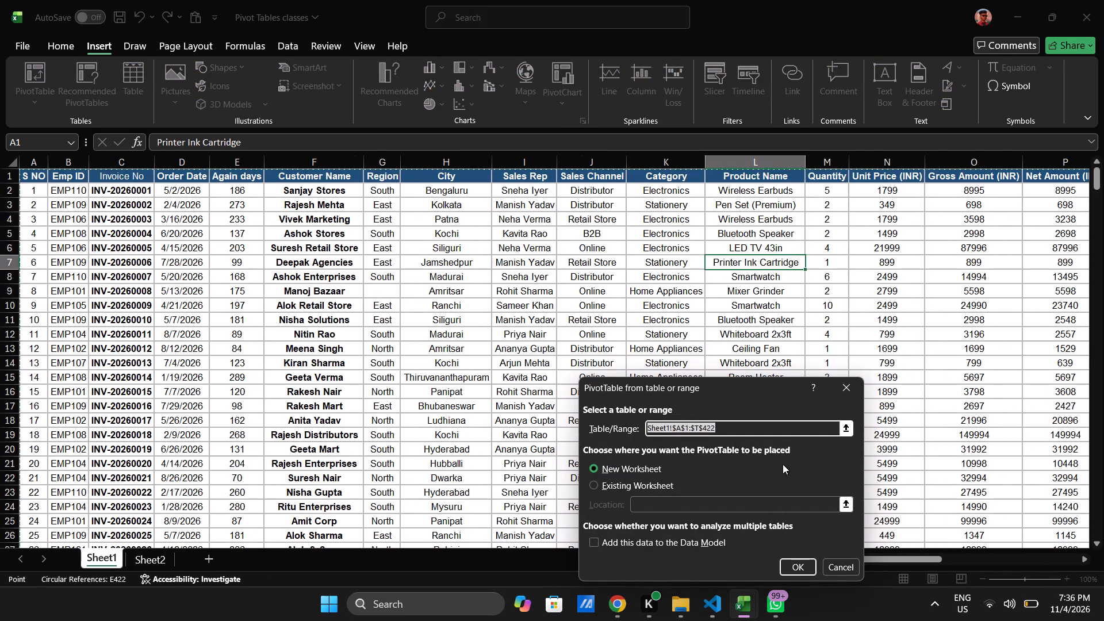
left_click(793, 566)
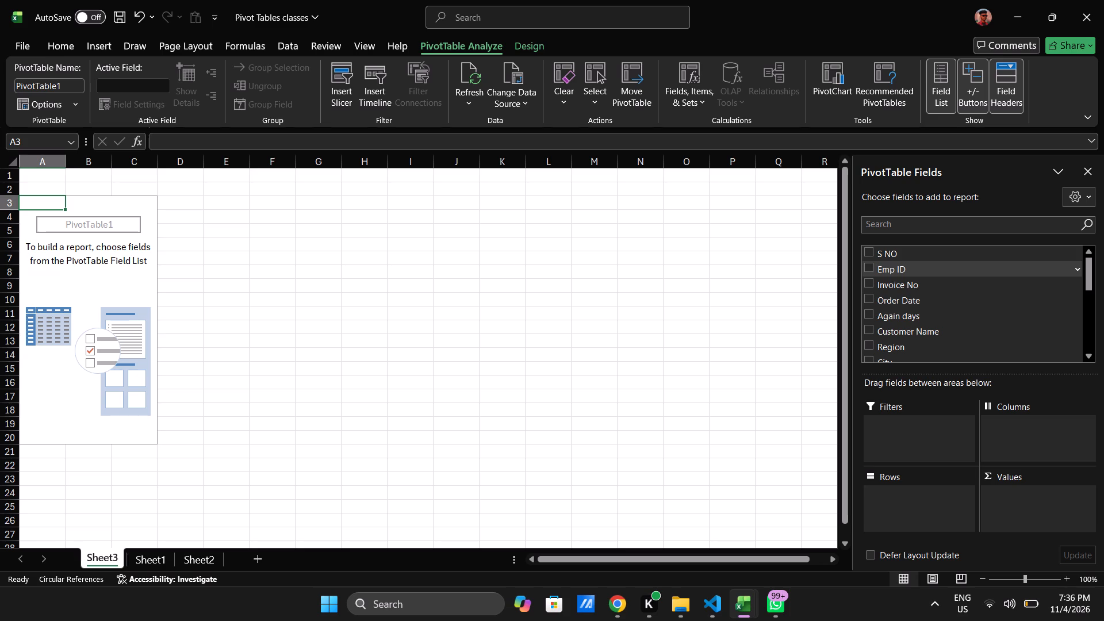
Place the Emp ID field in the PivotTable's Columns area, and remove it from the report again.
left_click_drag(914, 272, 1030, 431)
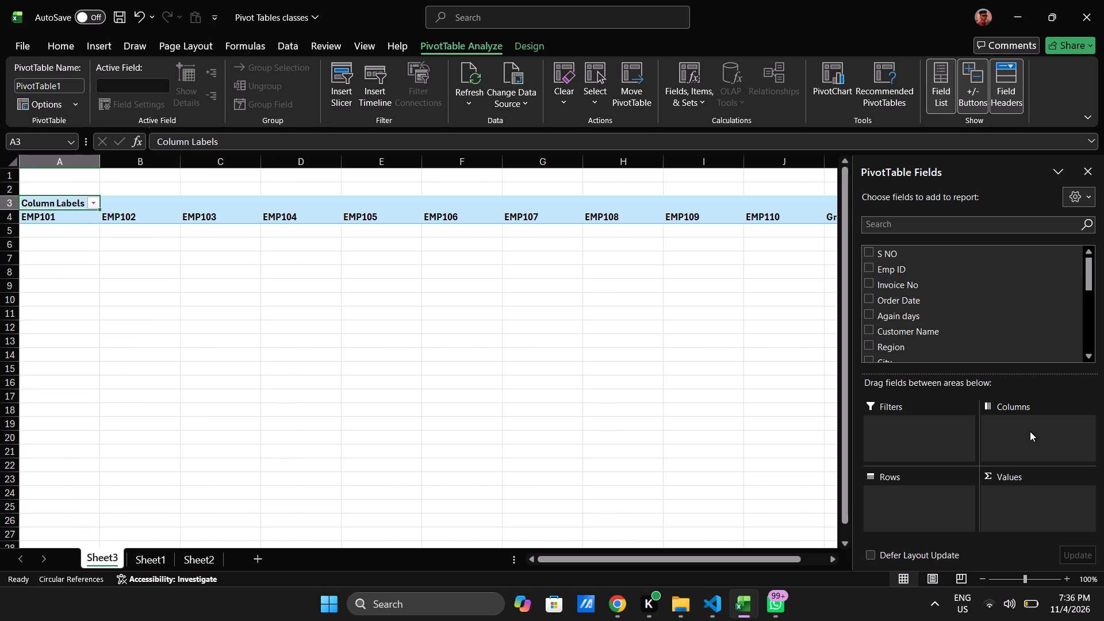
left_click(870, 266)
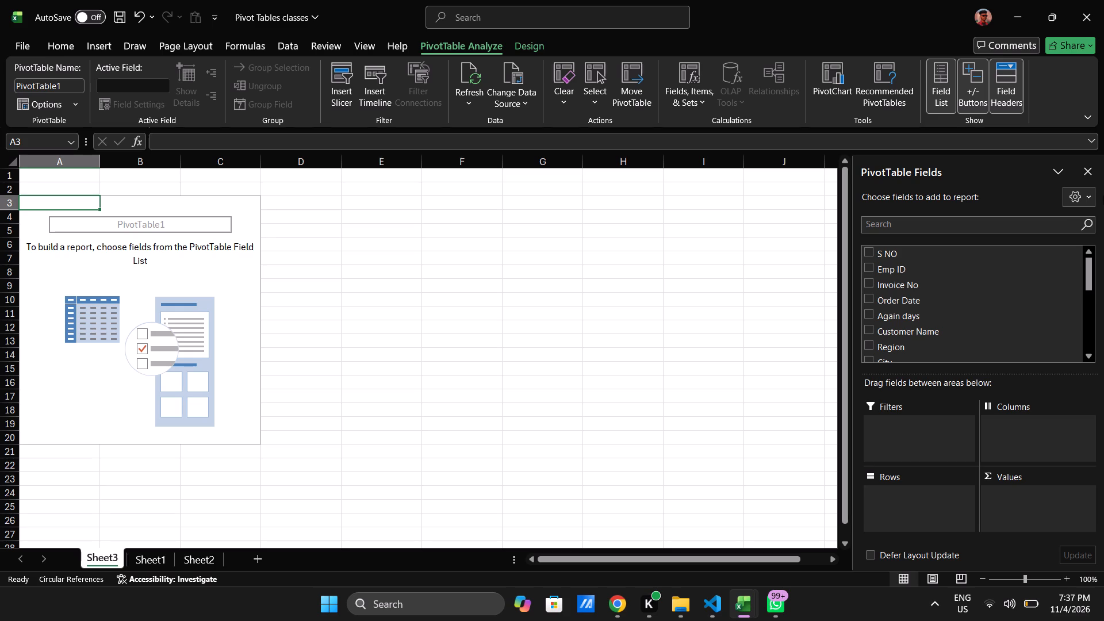
Set the PivotTable field list layout to Fields Section and Areas Section Side-By-Side.
left_click(1086, 197)
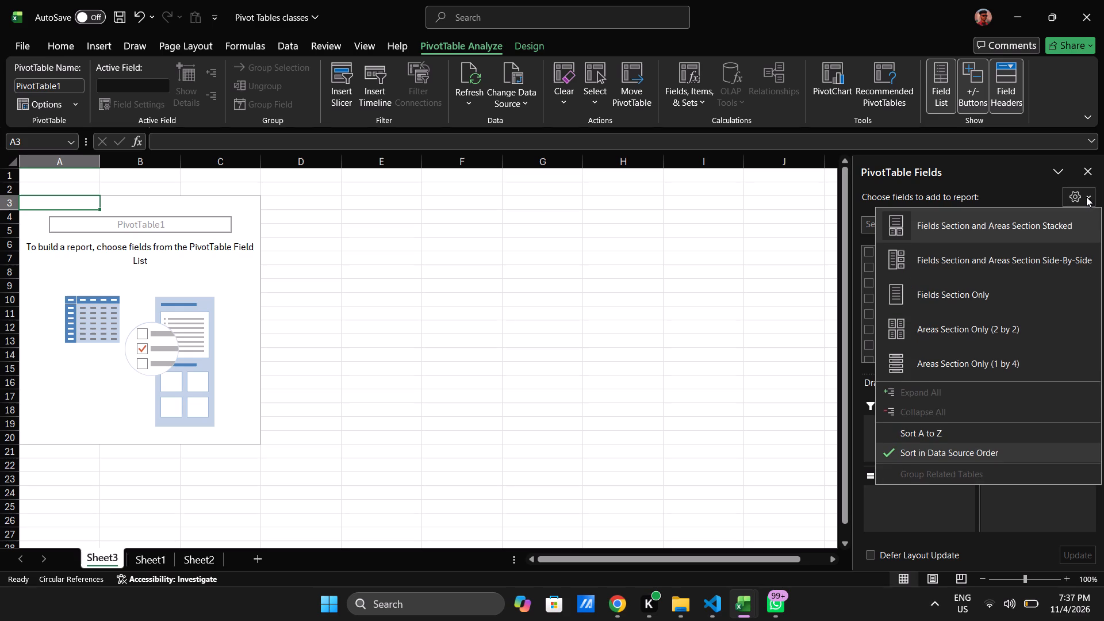
left_click(1000, 255)
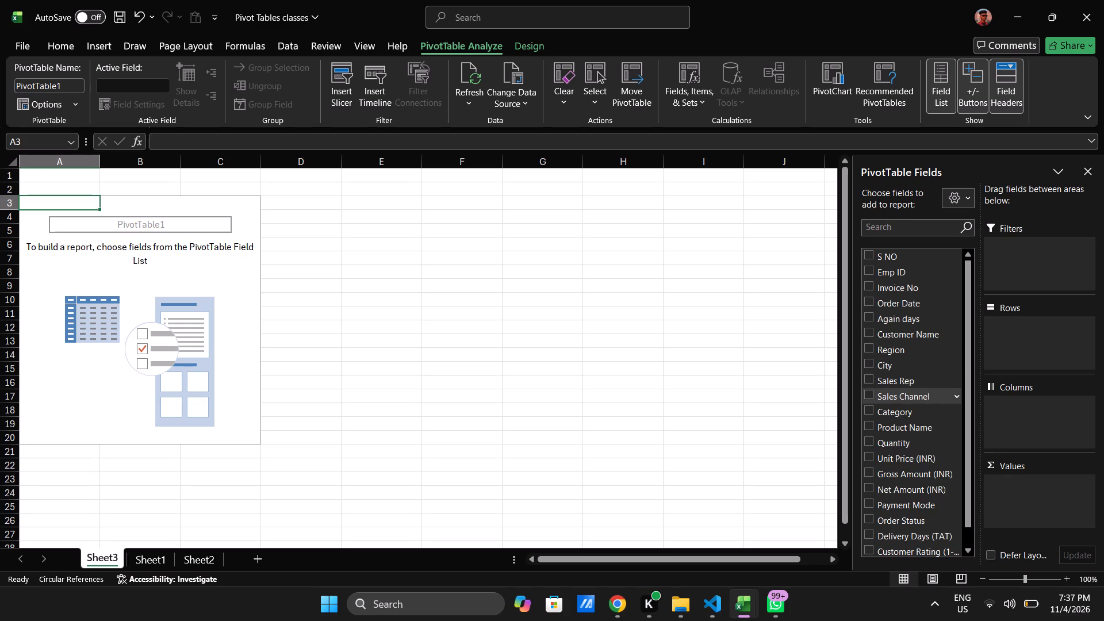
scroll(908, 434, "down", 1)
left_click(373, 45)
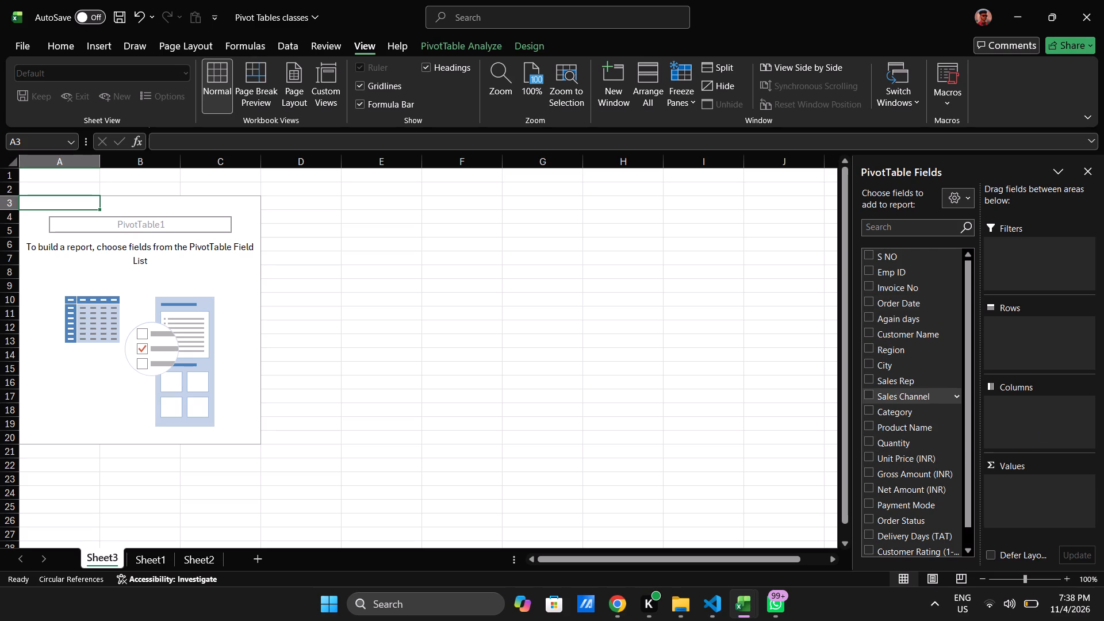
Add the Region field to the PivotTable's Rows area, leaving all its items unfiltered.
left_click(871, 348)
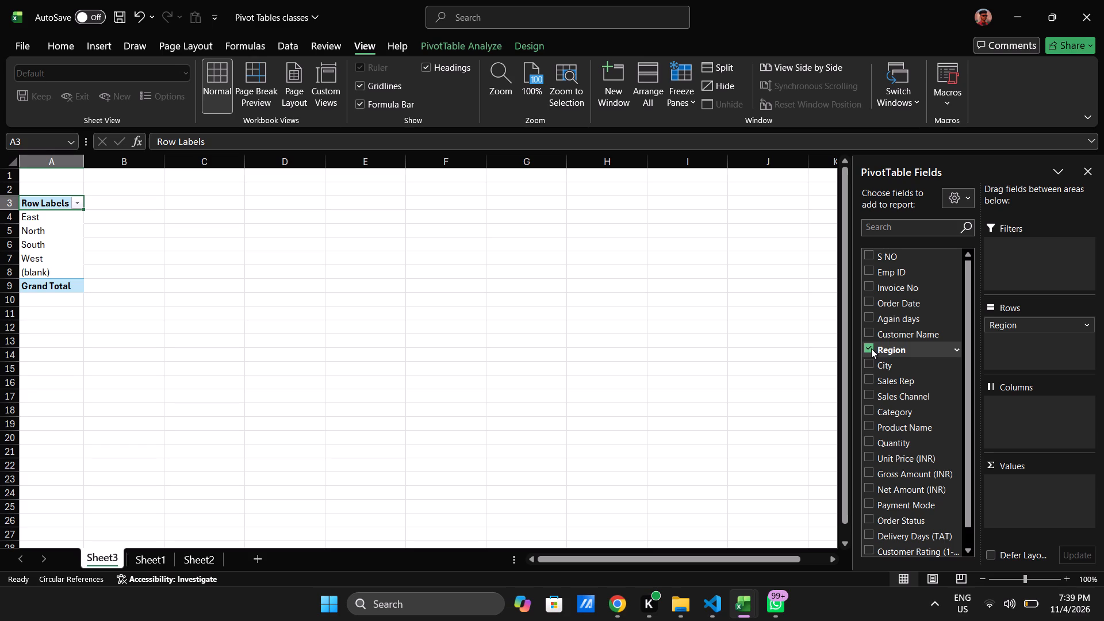
left_click(954, 348)
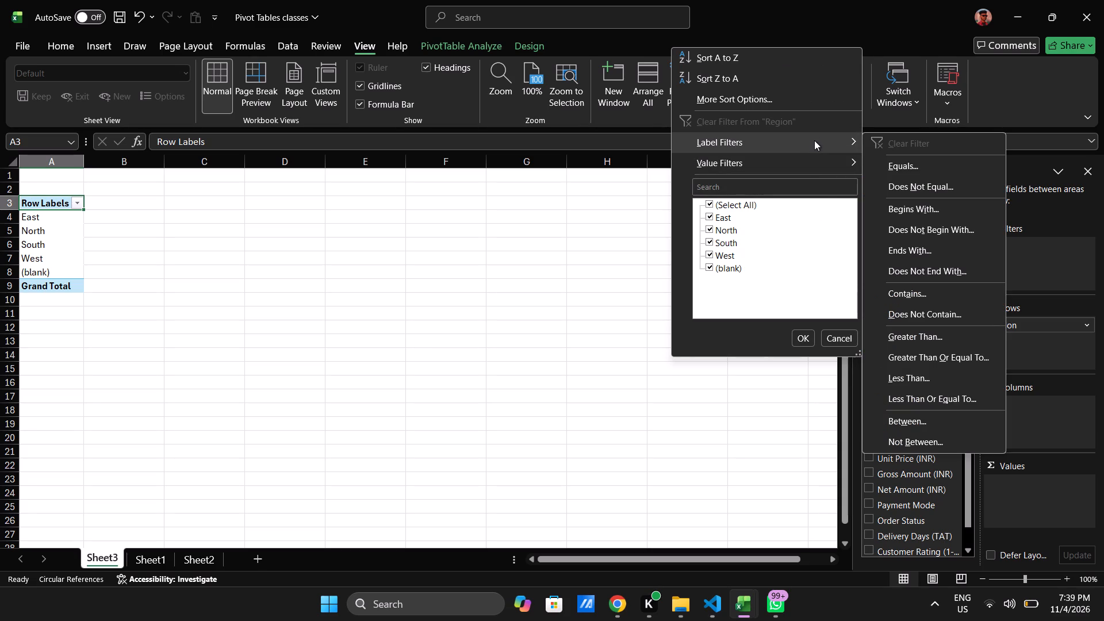
left_click(833, 336)
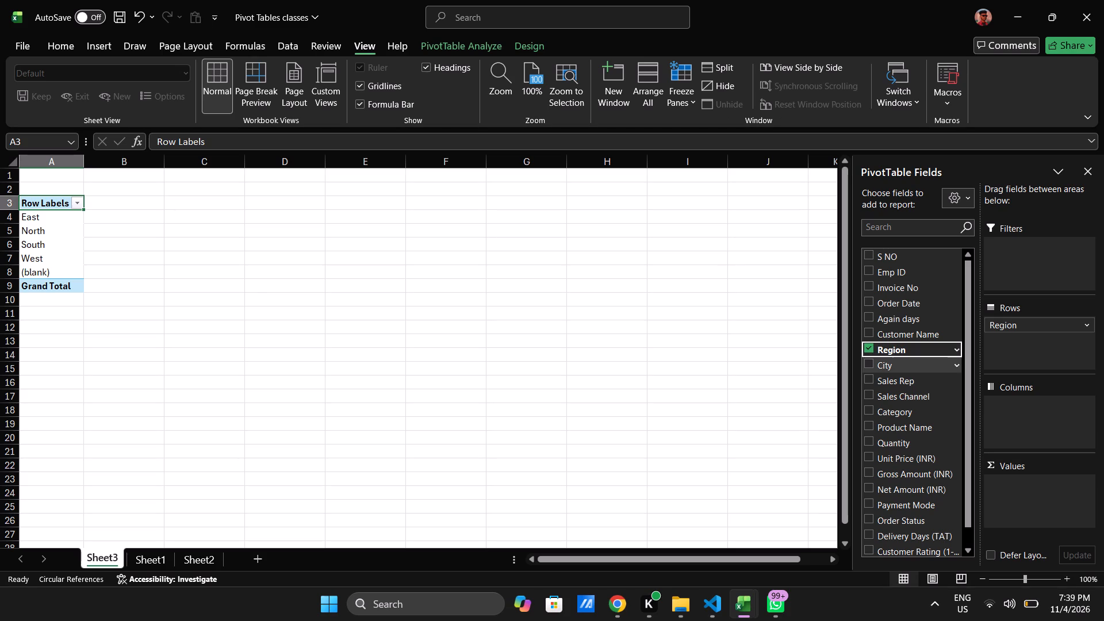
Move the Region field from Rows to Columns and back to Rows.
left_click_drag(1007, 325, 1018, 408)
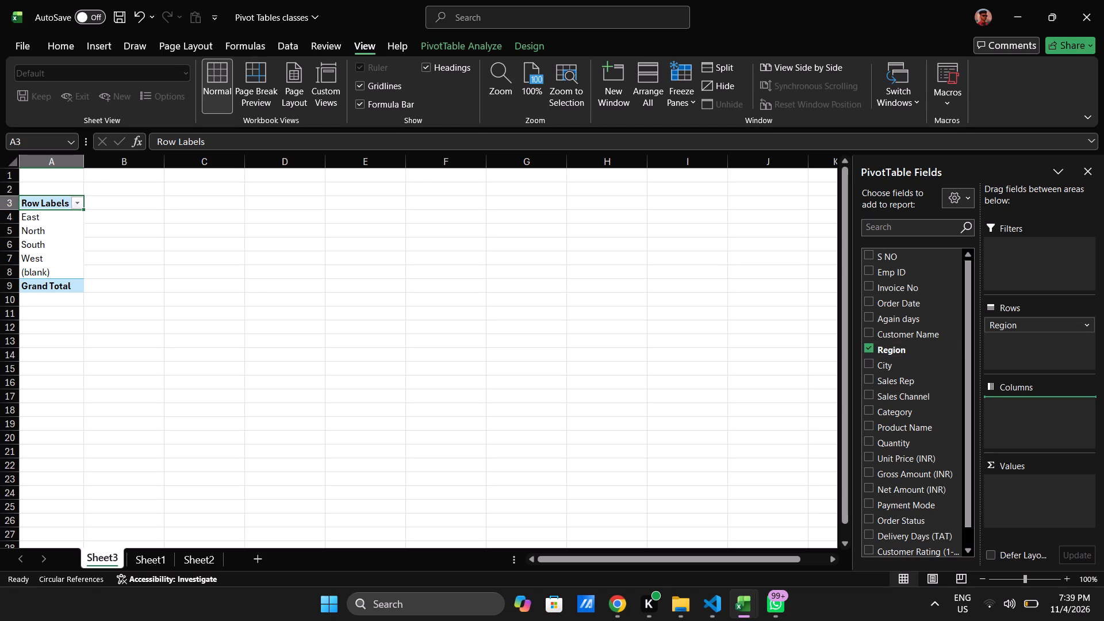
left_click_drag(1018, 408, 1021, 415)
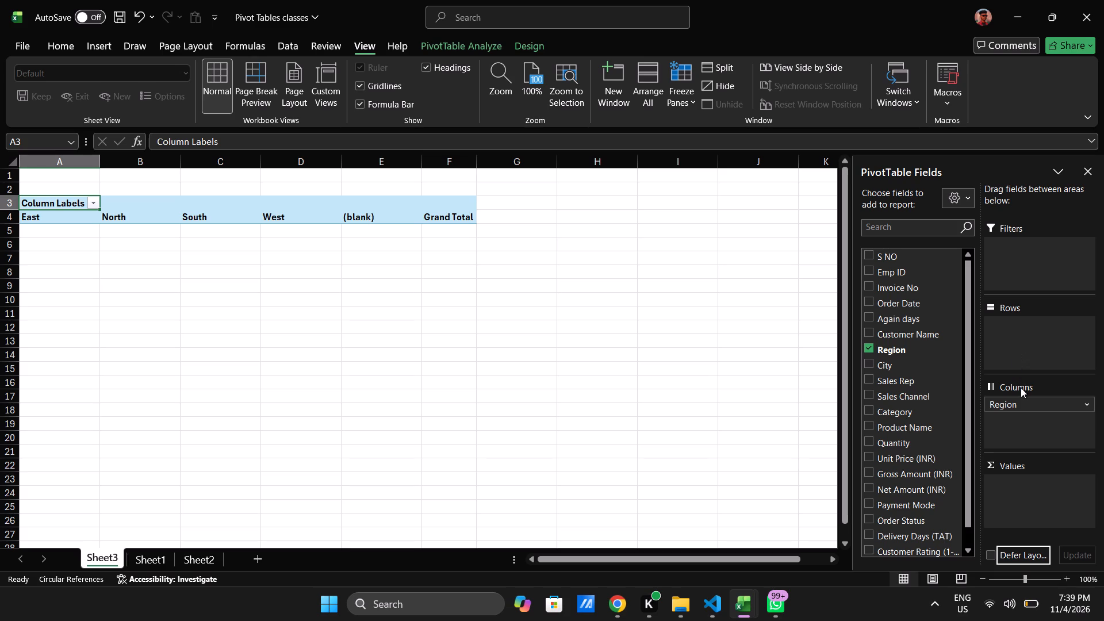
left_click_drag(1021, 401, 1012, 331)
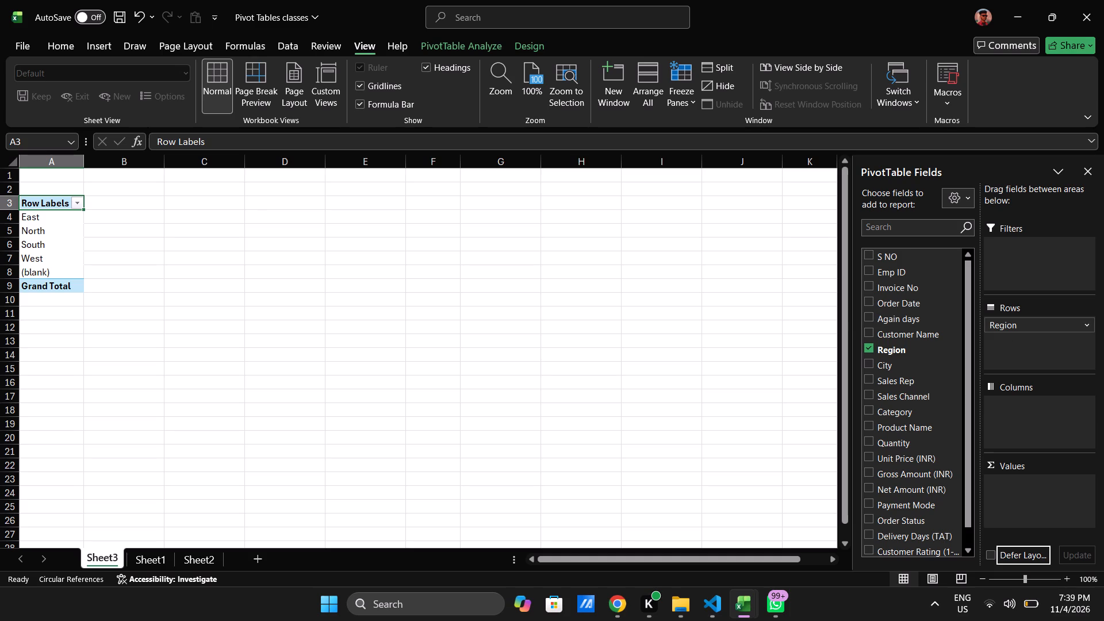
Cut the whole Region PivotTable from A3:A9 and paste it at cell C6 on the same sheet.
left_click_drag(37, 200, 50, 223)
left_click_drag(50, 223, 73, 292)
key("ctrl+x")
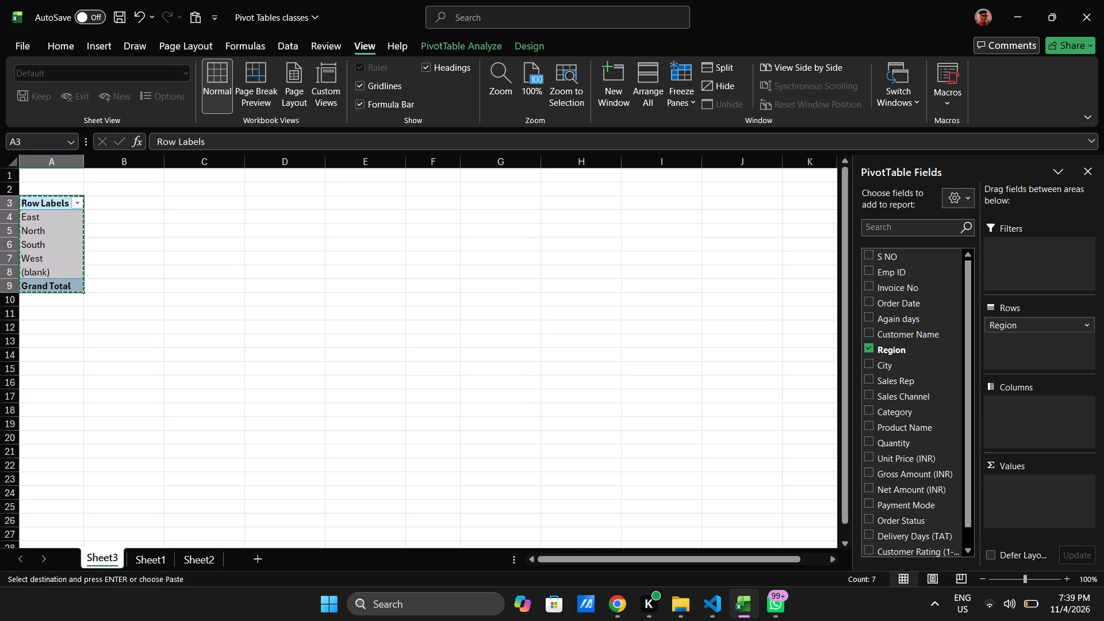
left_click(228, 239)
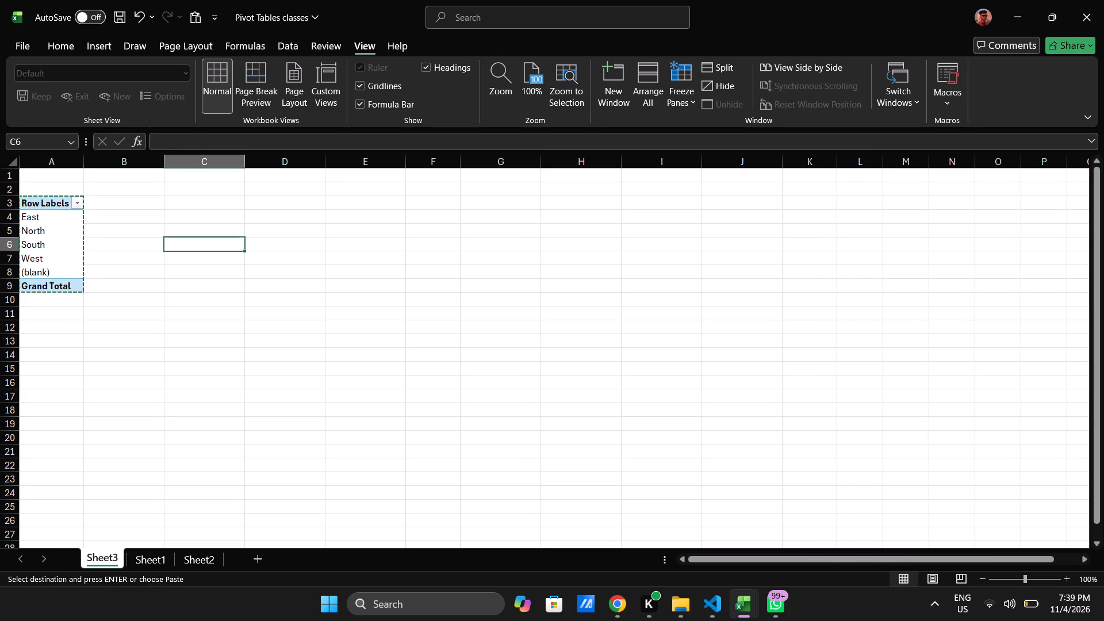
key("ctrl+v")
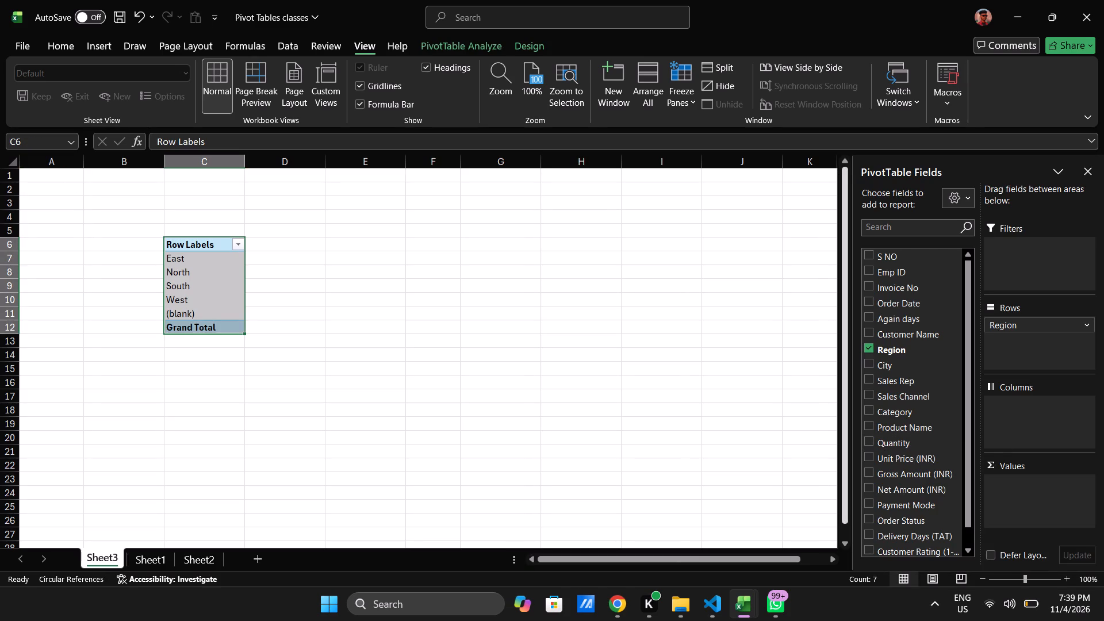
Add Net Amount (INR) to the PivotTable's Values area as a sum for each region.
left_click(232, 294)
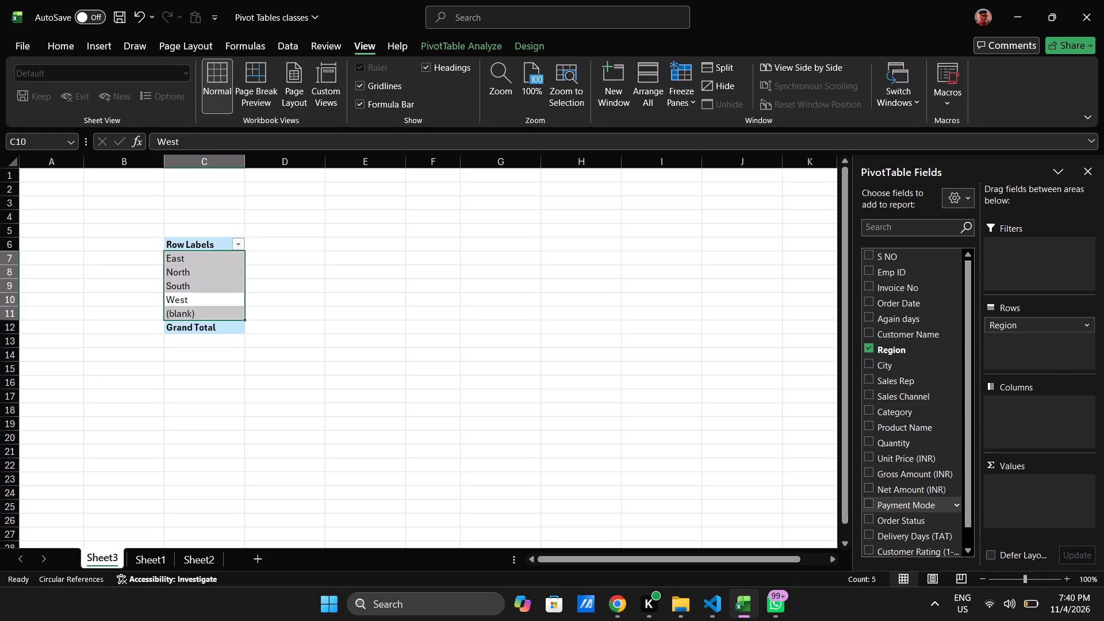
left_click(871, 488)
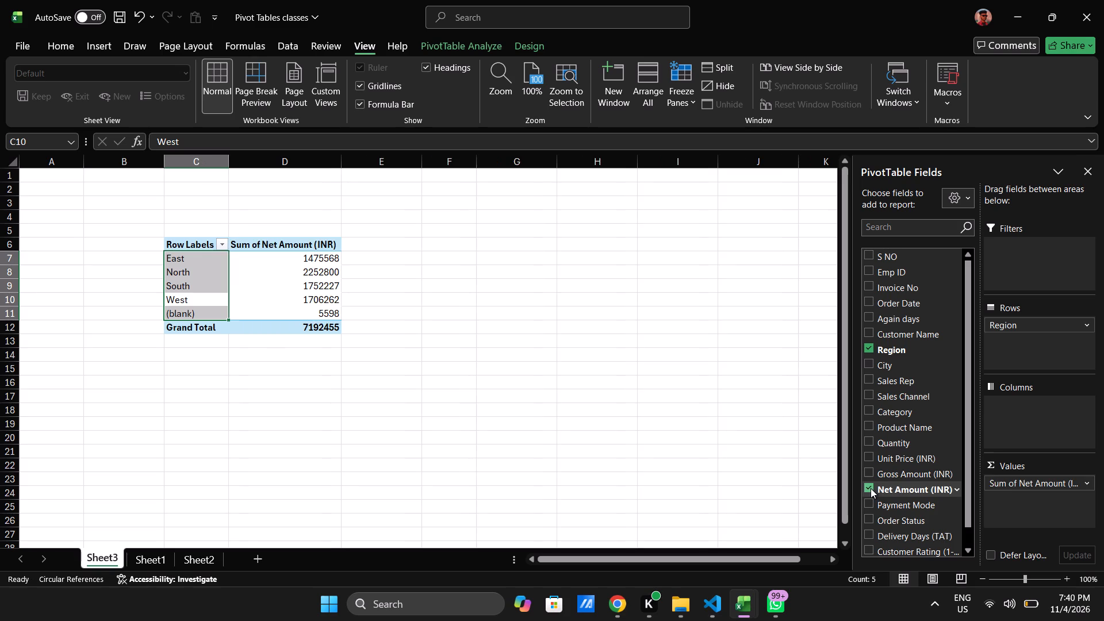
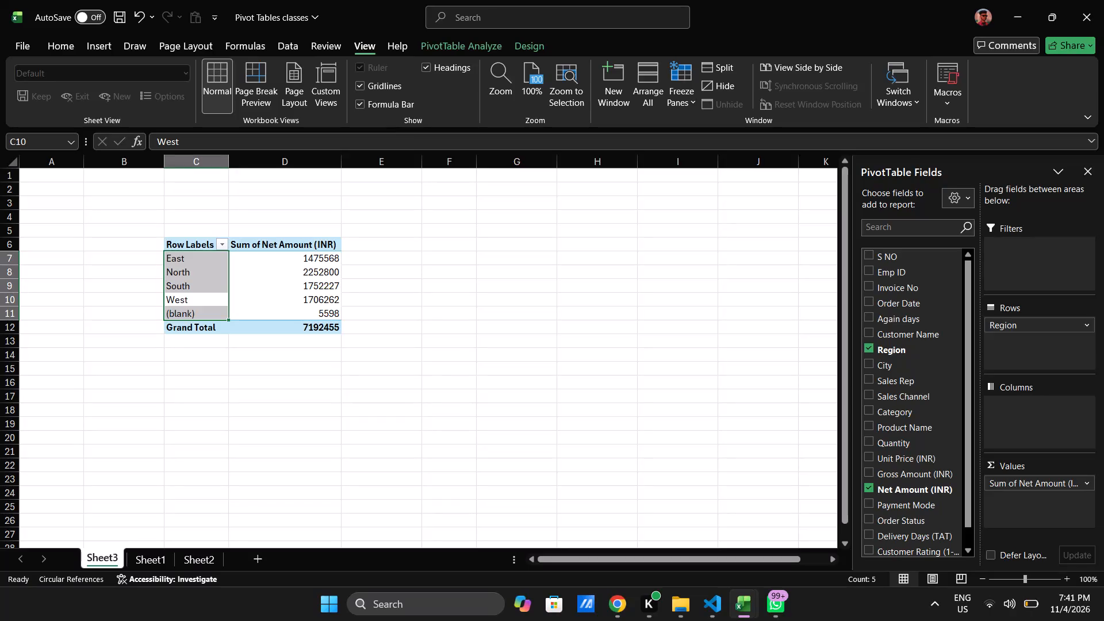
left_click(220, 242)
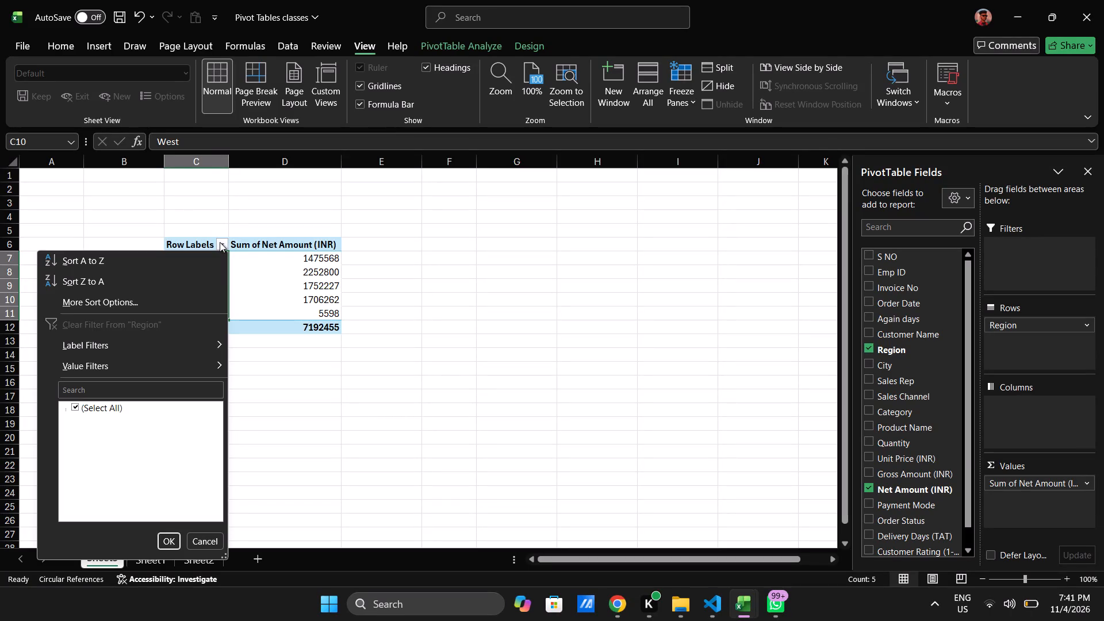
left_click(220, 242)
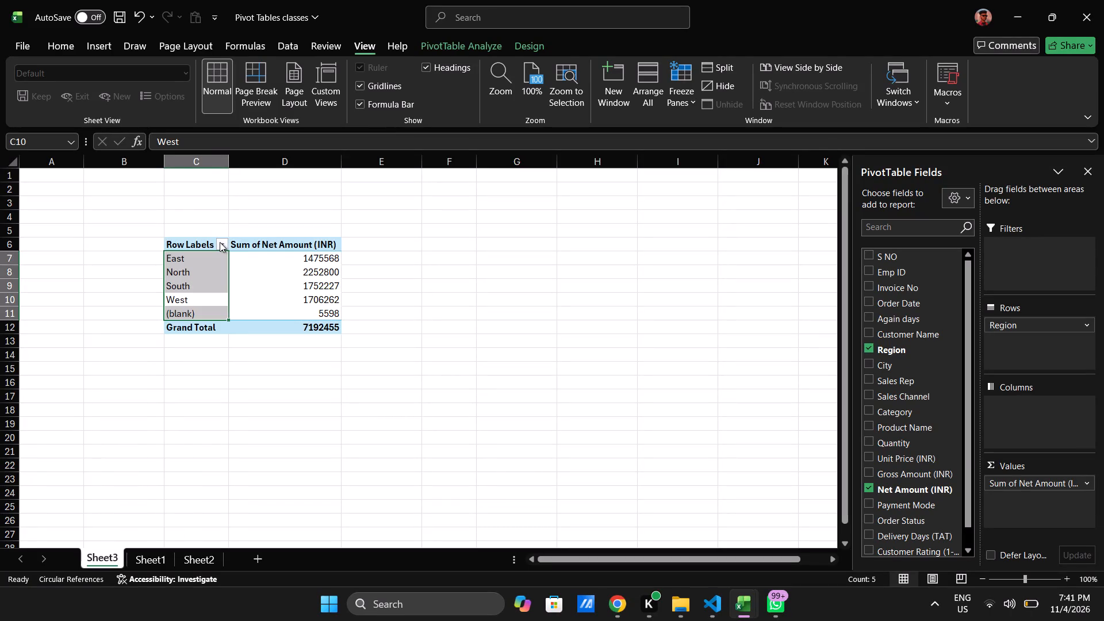
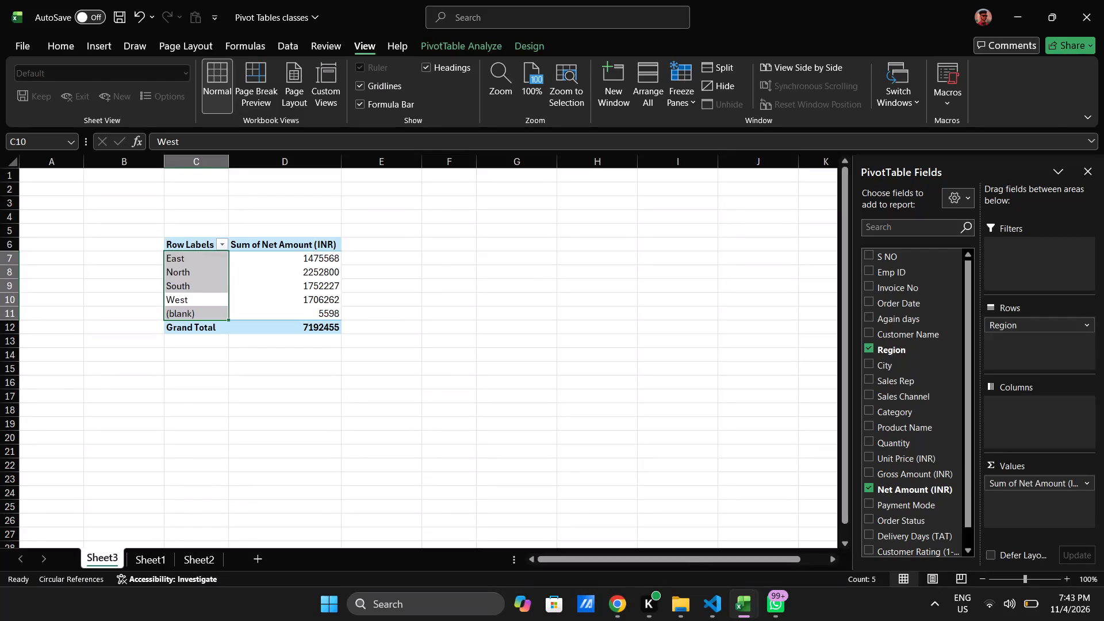
Turn on AutoSave for the workbook by uploading it to the personal OneDrive, and save it.
left_click(532, 307)
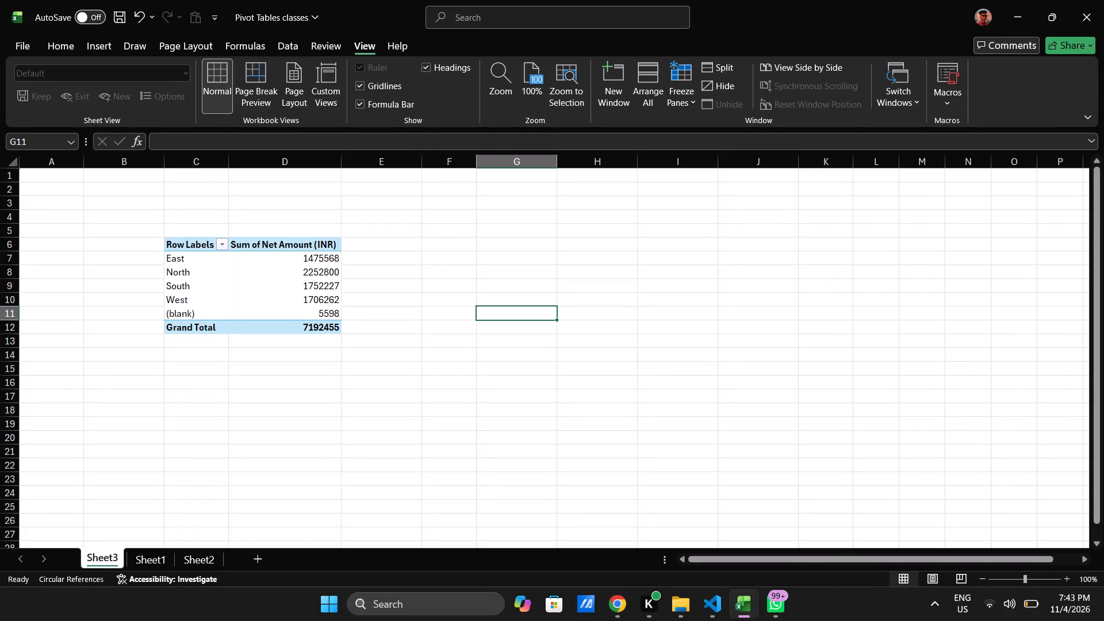
left_click(60, 14)
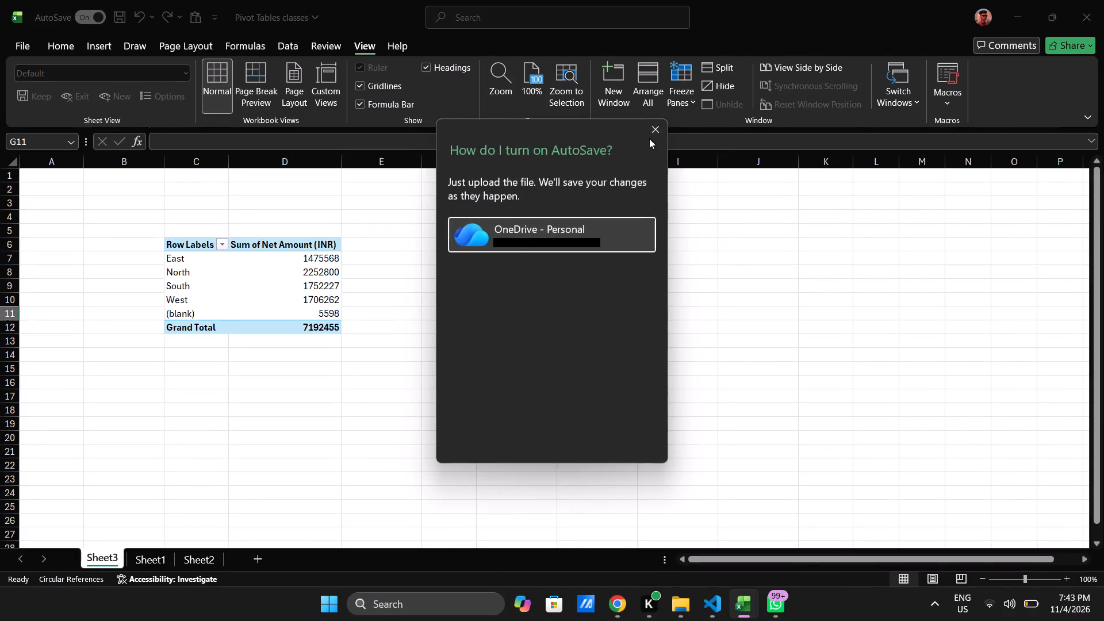
left_click(655, 131)
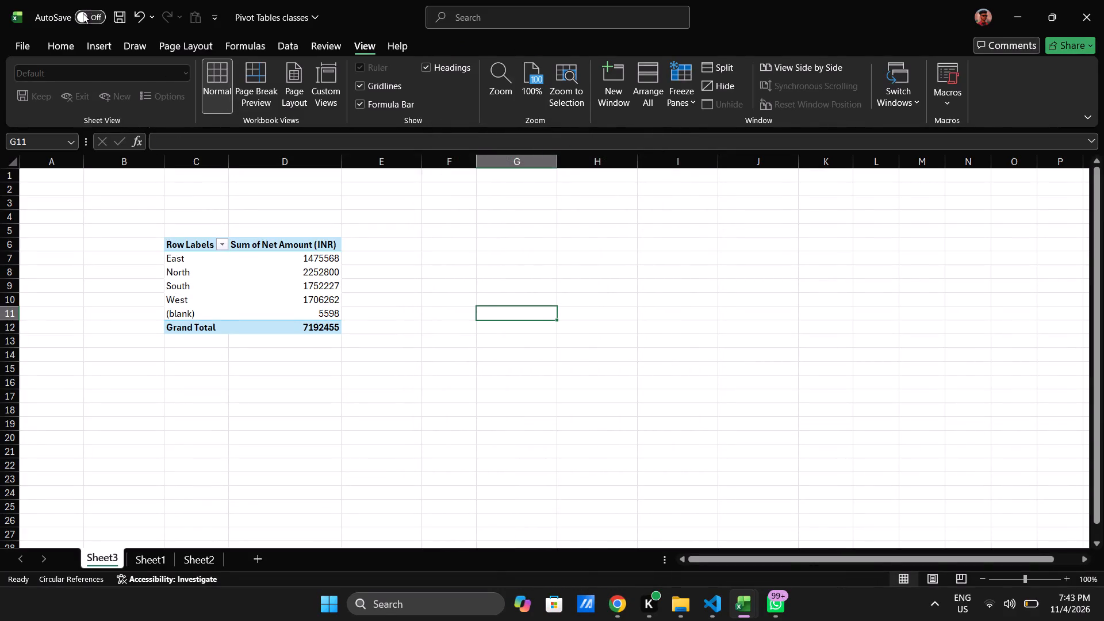
left_click(83, 13)
left_click(478, 231)
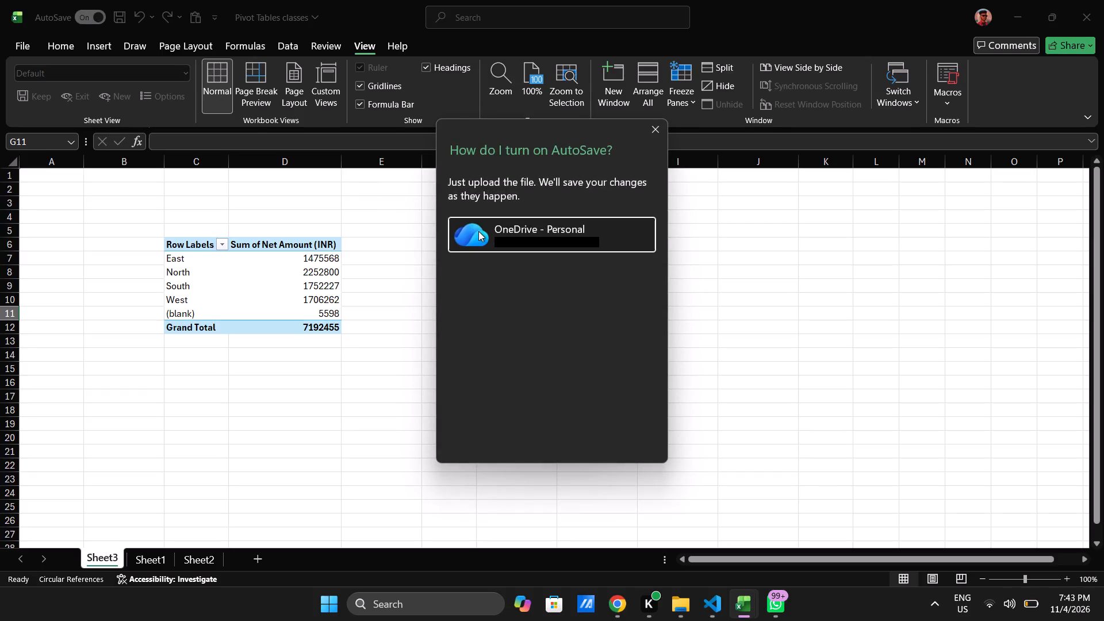
left_click(553, 233)
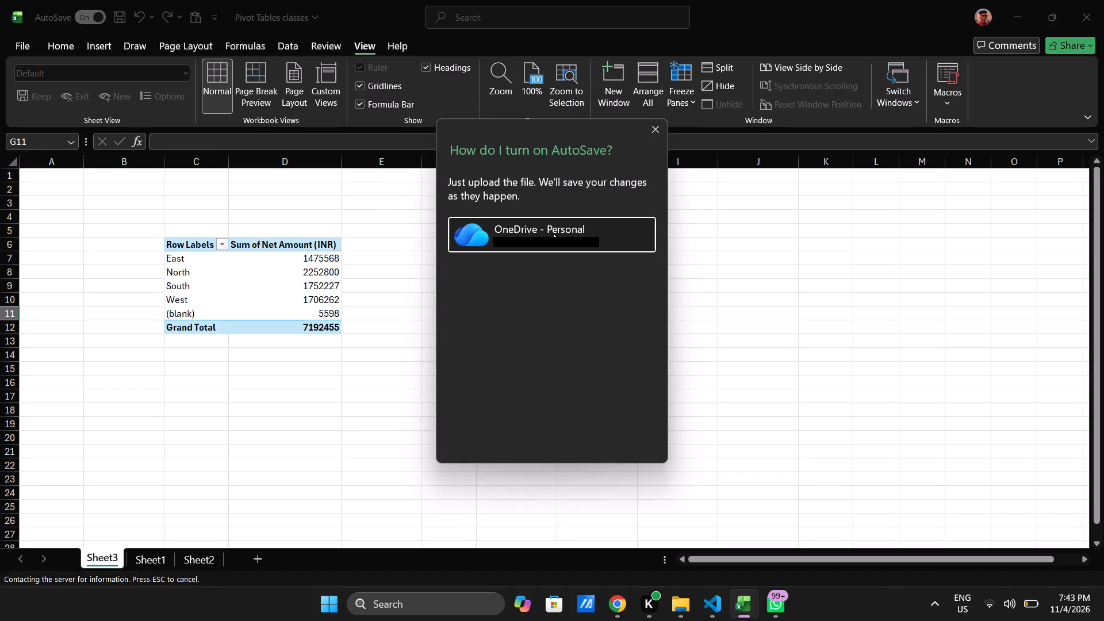
left_click(553, 233)
double_click(553, 233)
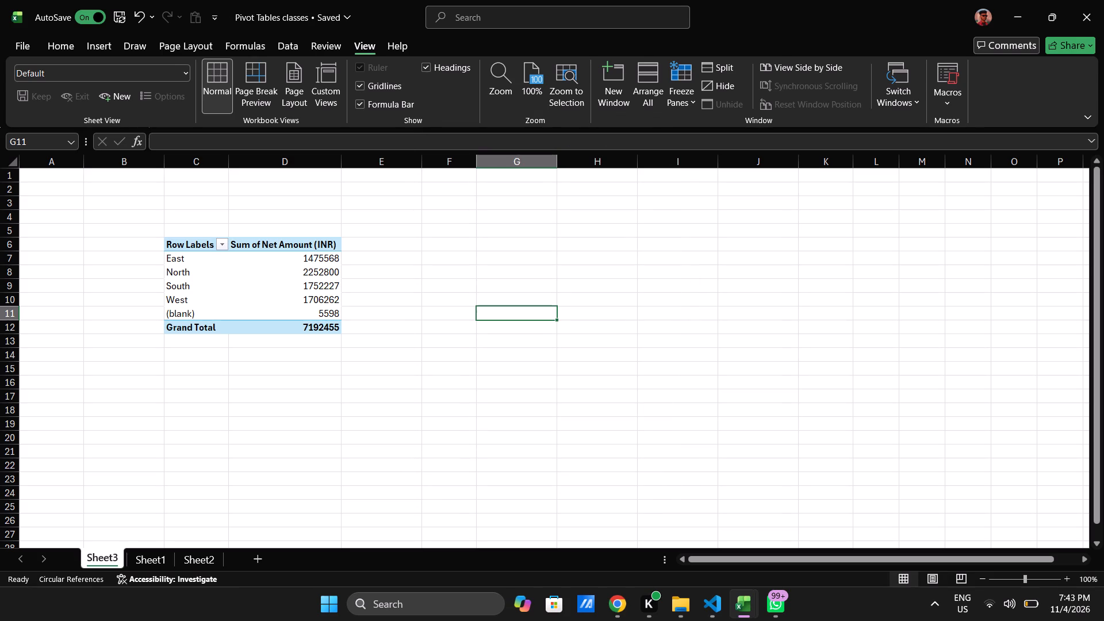
key("ctrl+s")
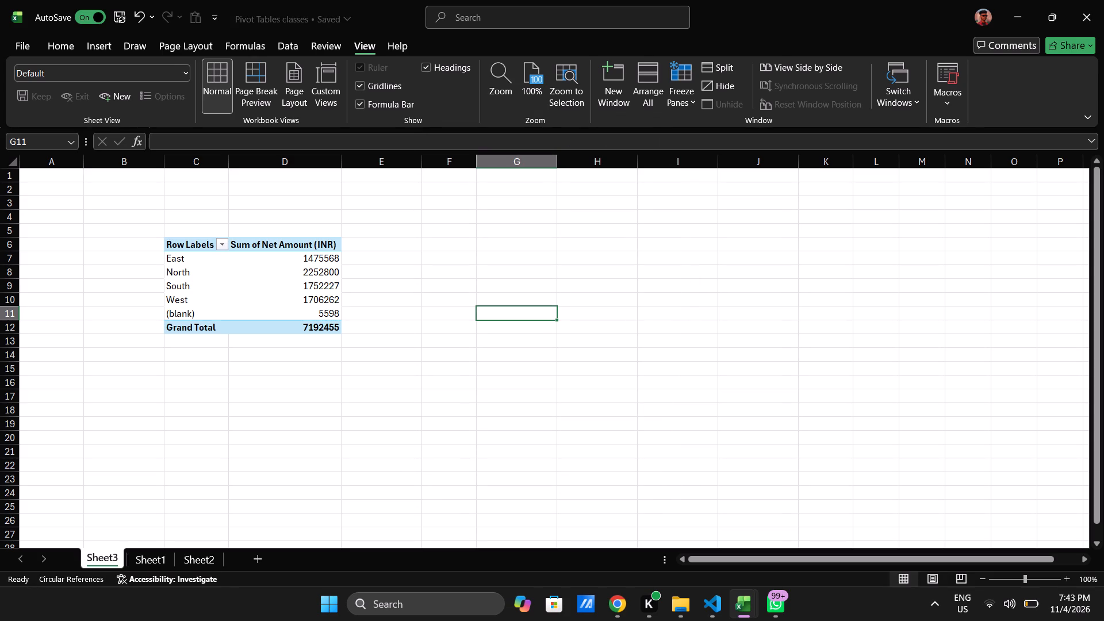
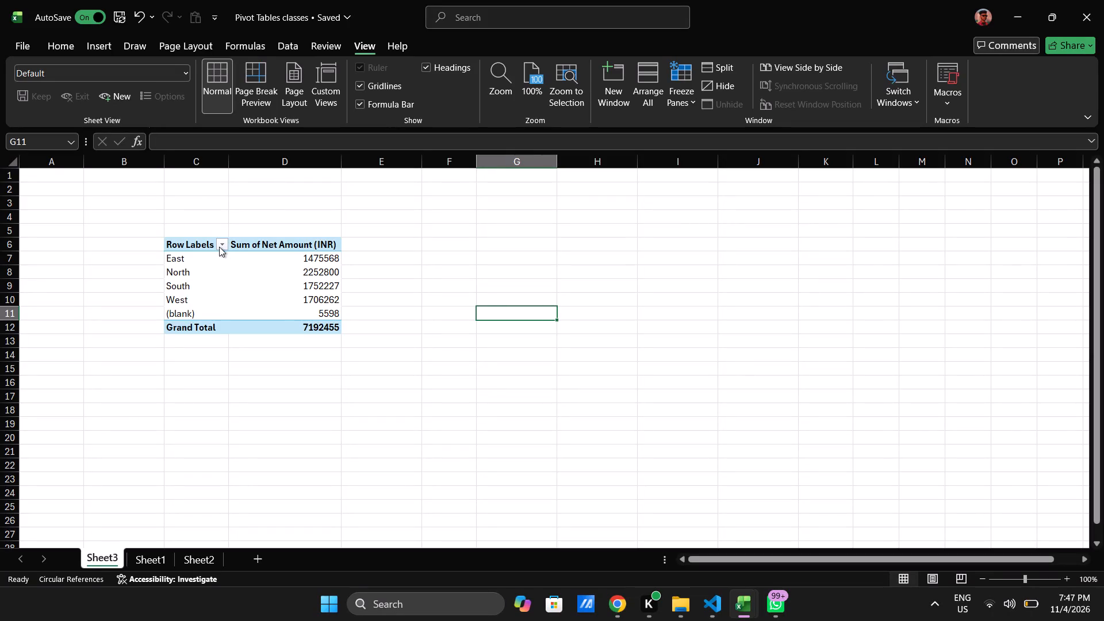
Copy the region net amount PivotTable and paste a duplicate of it at cell D18 on Sheet3.
left_click_drag(177, 244, 301, 322)
key("ctrl+c")
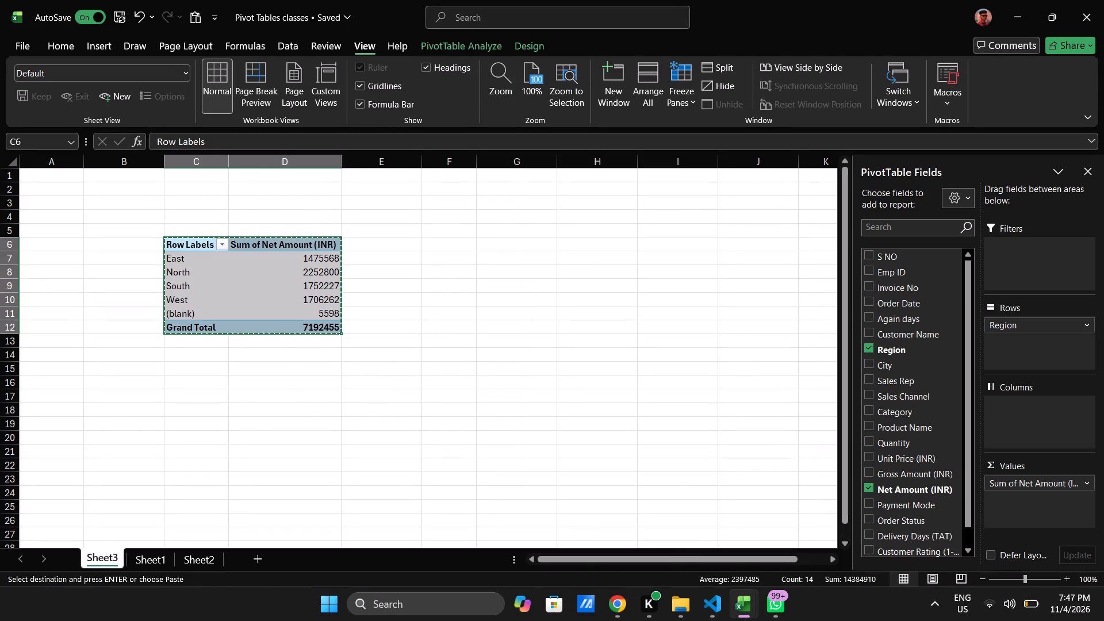
left_click(245, 416)
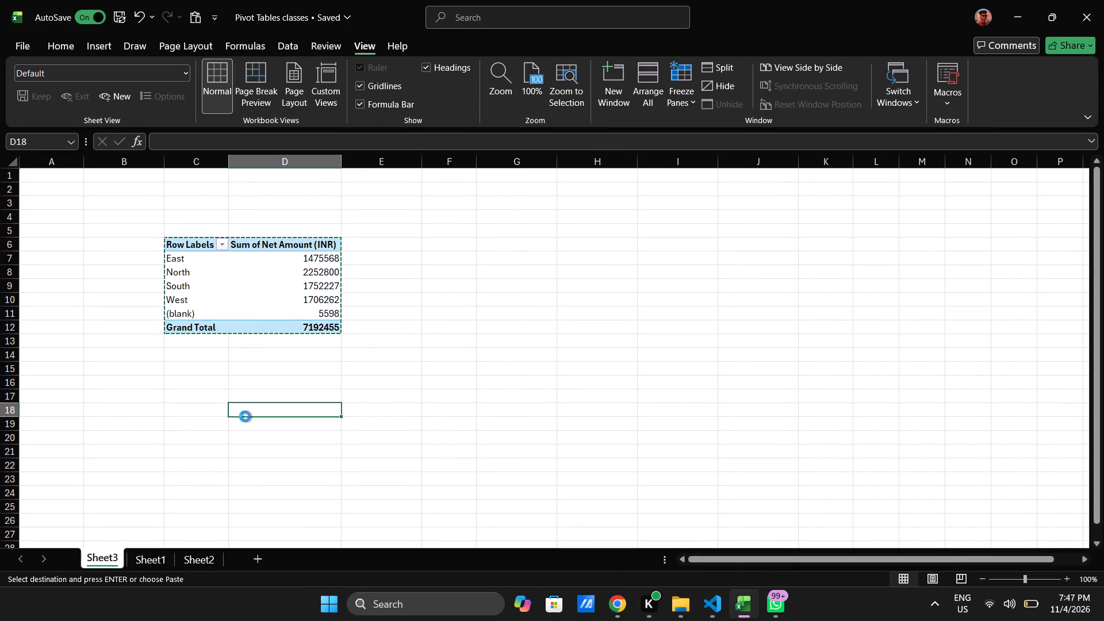
key("ctrl+v")
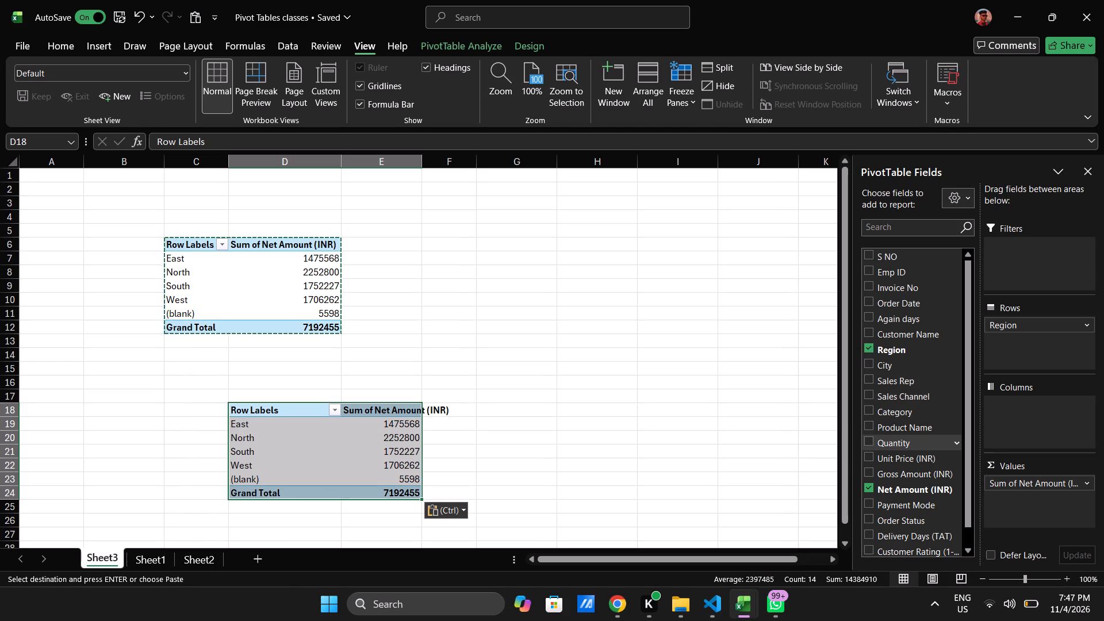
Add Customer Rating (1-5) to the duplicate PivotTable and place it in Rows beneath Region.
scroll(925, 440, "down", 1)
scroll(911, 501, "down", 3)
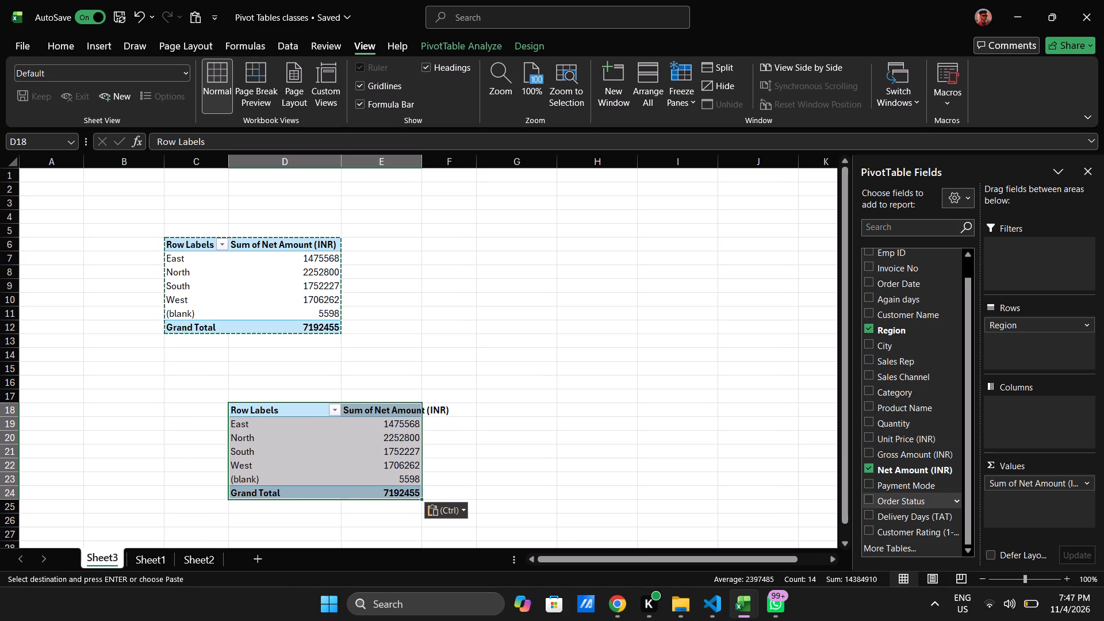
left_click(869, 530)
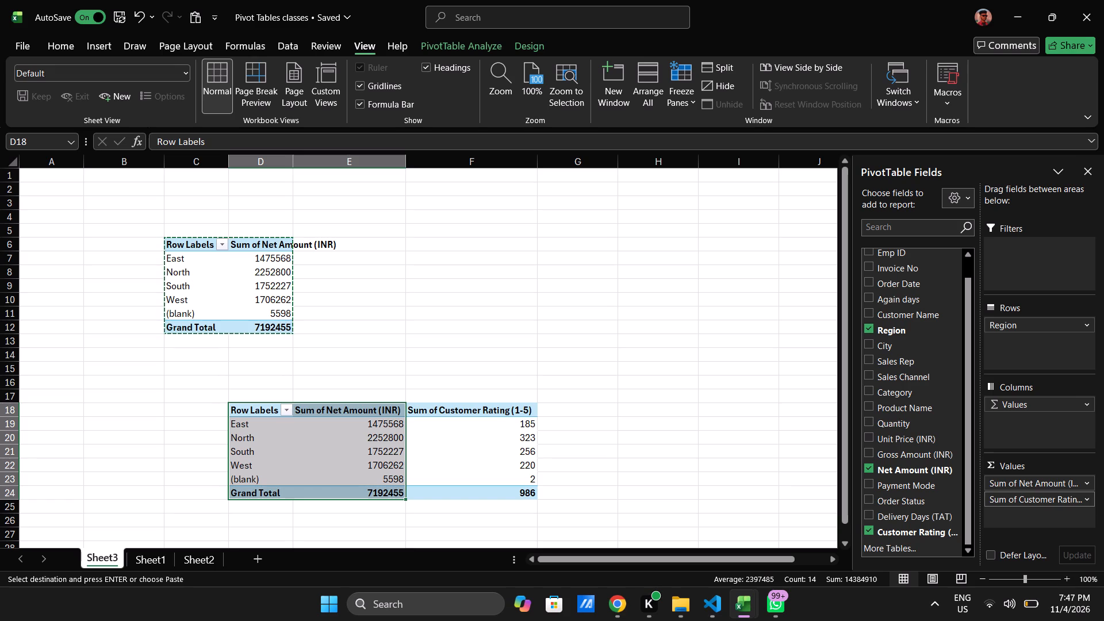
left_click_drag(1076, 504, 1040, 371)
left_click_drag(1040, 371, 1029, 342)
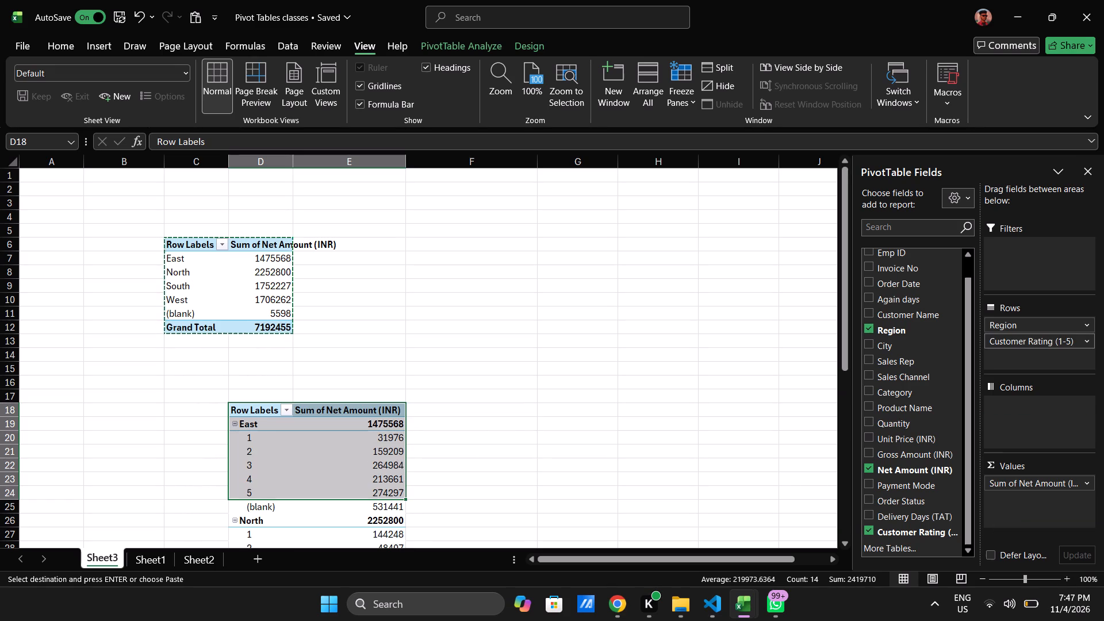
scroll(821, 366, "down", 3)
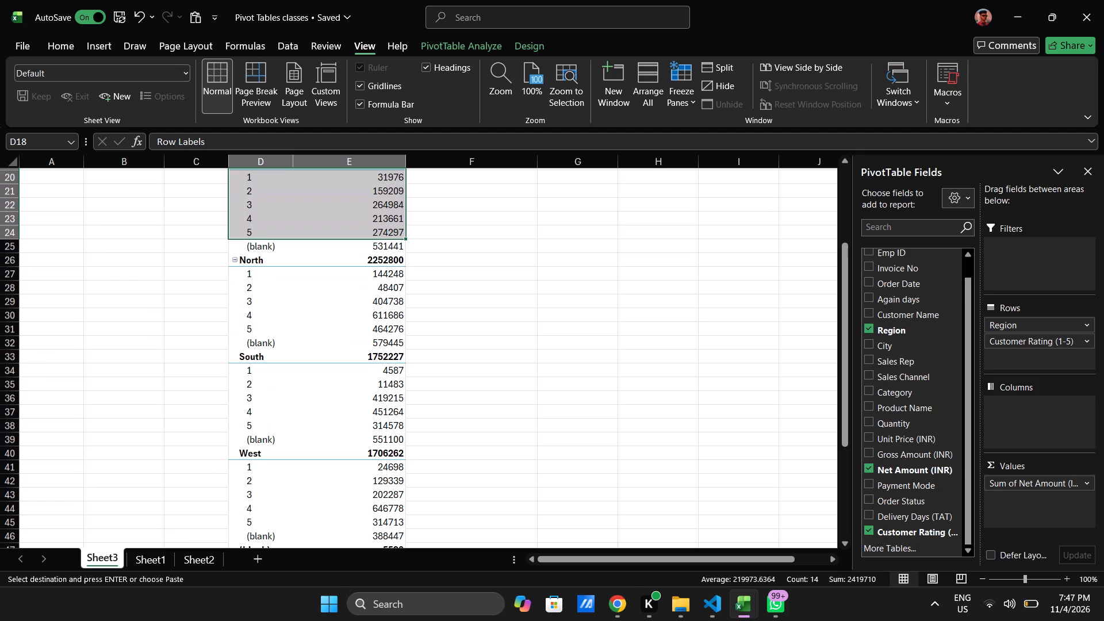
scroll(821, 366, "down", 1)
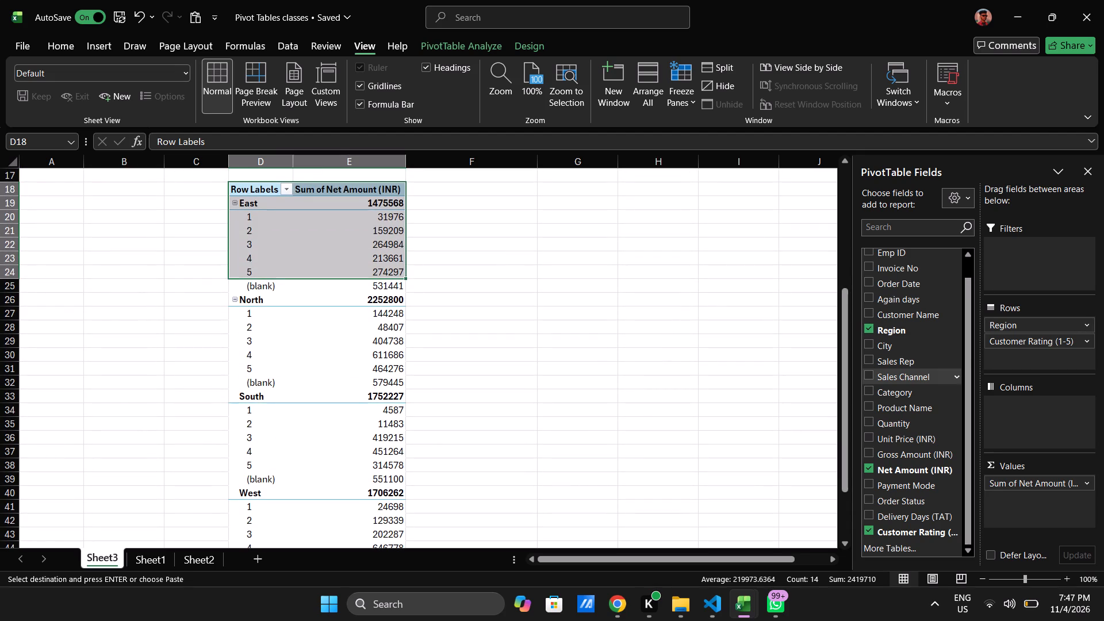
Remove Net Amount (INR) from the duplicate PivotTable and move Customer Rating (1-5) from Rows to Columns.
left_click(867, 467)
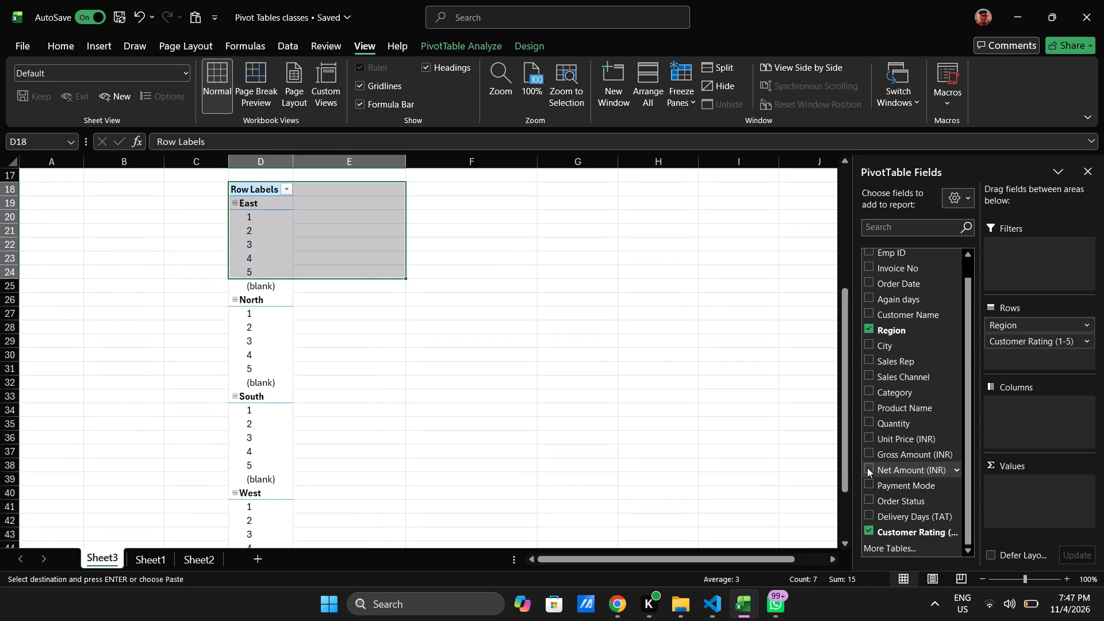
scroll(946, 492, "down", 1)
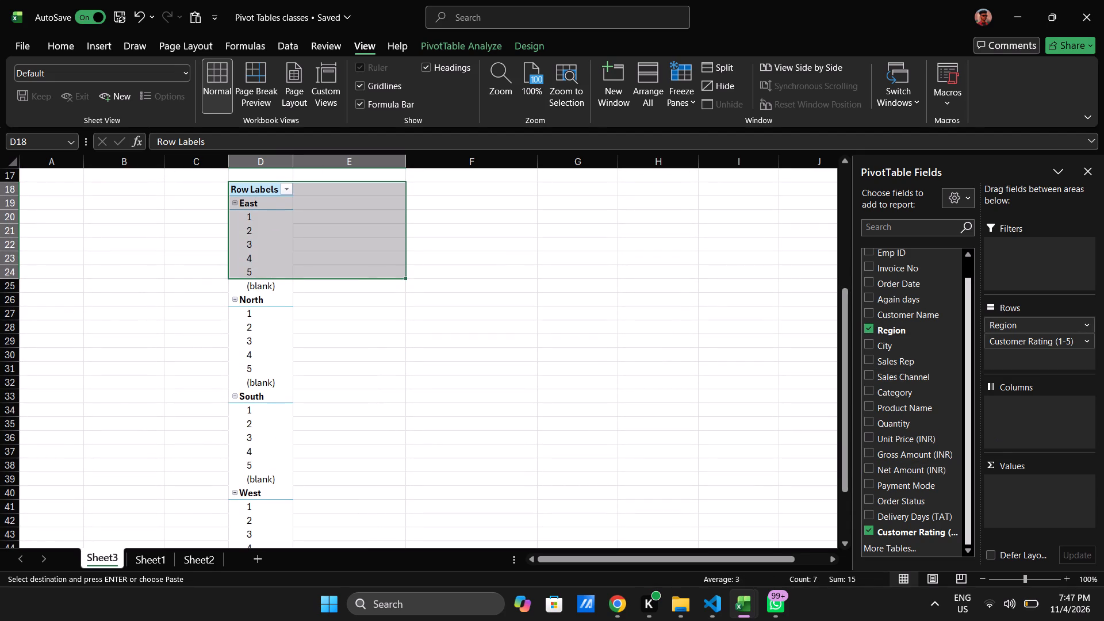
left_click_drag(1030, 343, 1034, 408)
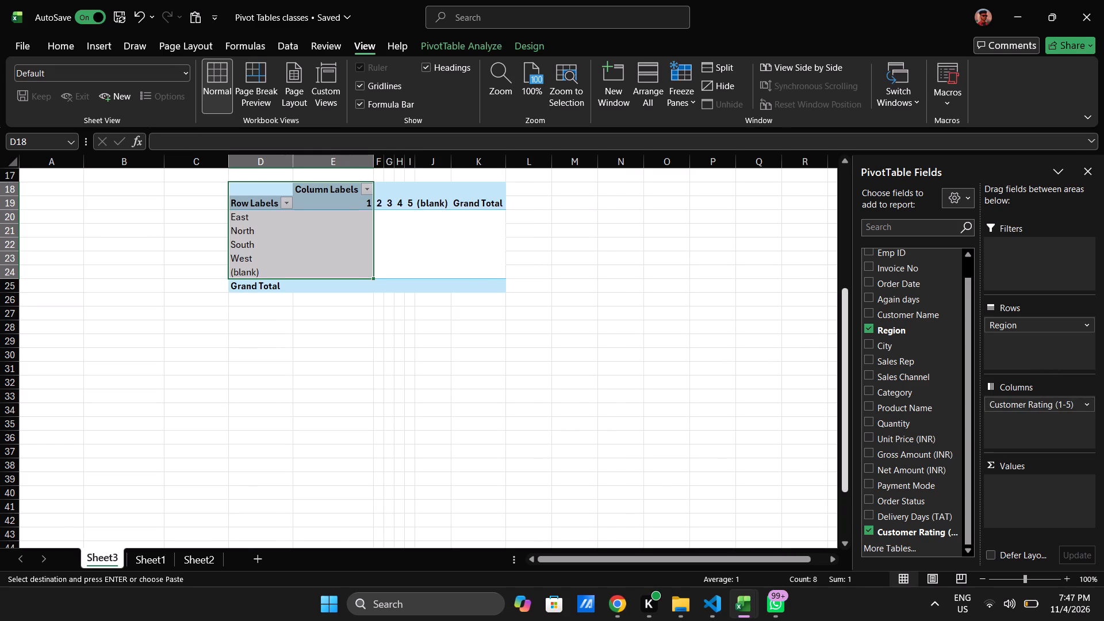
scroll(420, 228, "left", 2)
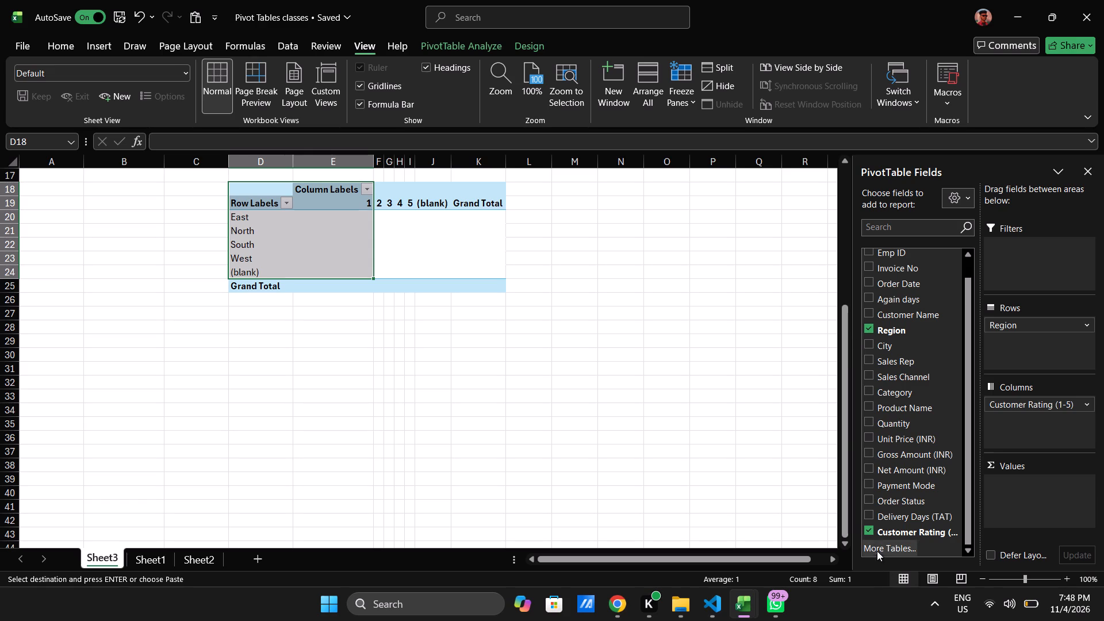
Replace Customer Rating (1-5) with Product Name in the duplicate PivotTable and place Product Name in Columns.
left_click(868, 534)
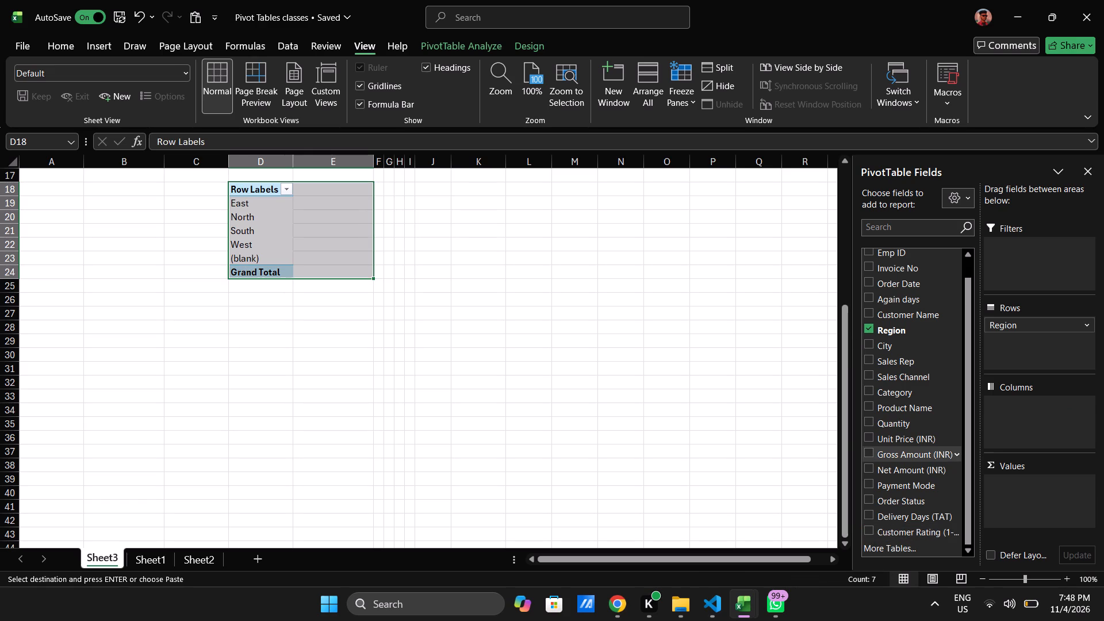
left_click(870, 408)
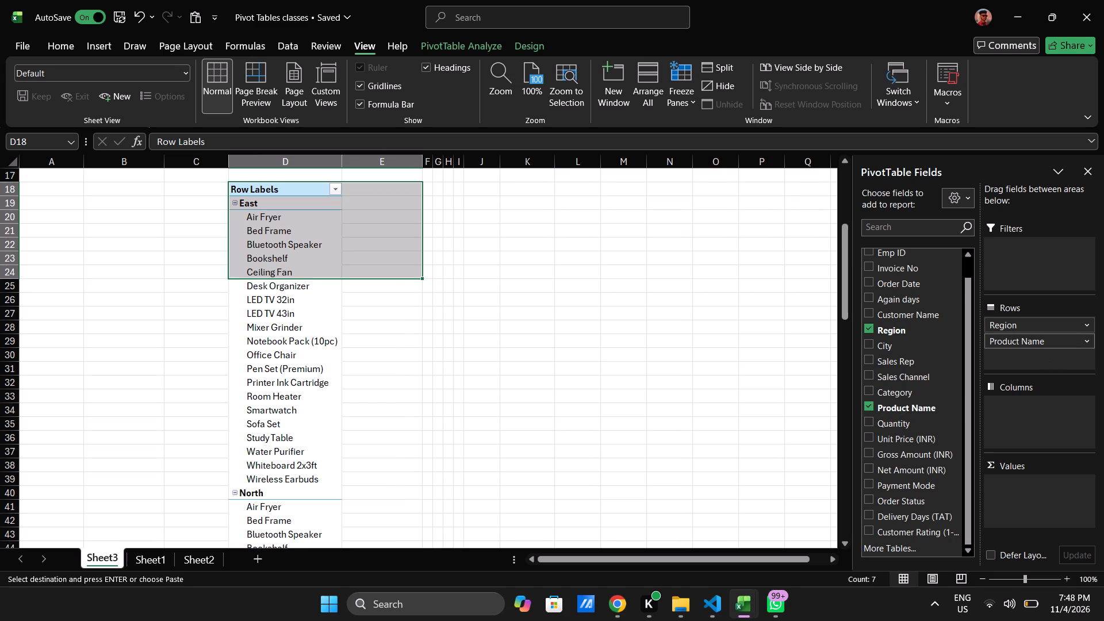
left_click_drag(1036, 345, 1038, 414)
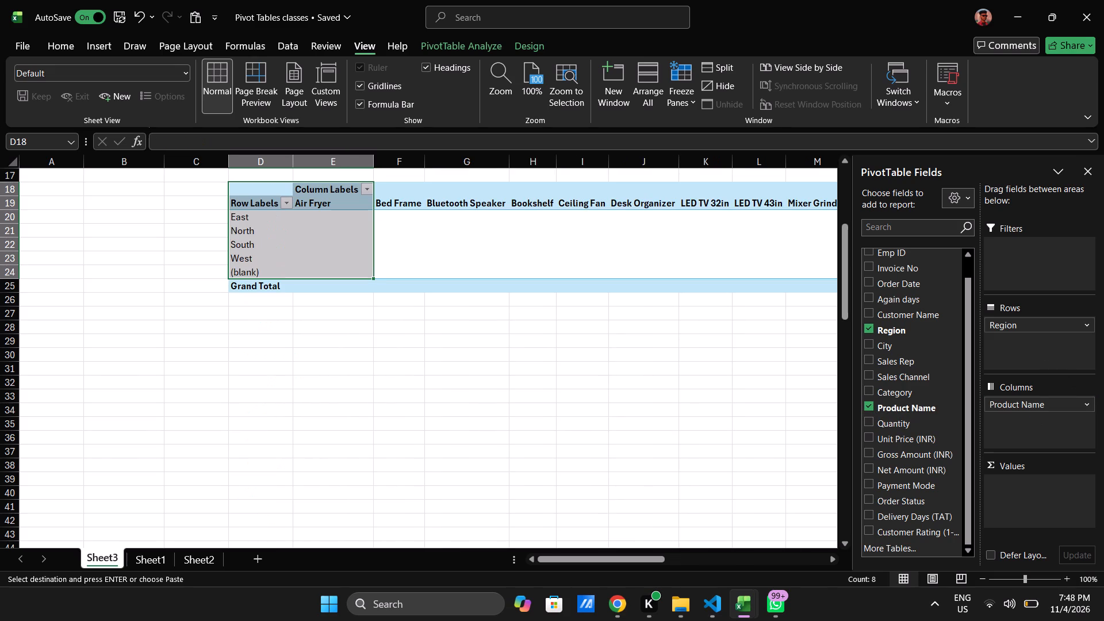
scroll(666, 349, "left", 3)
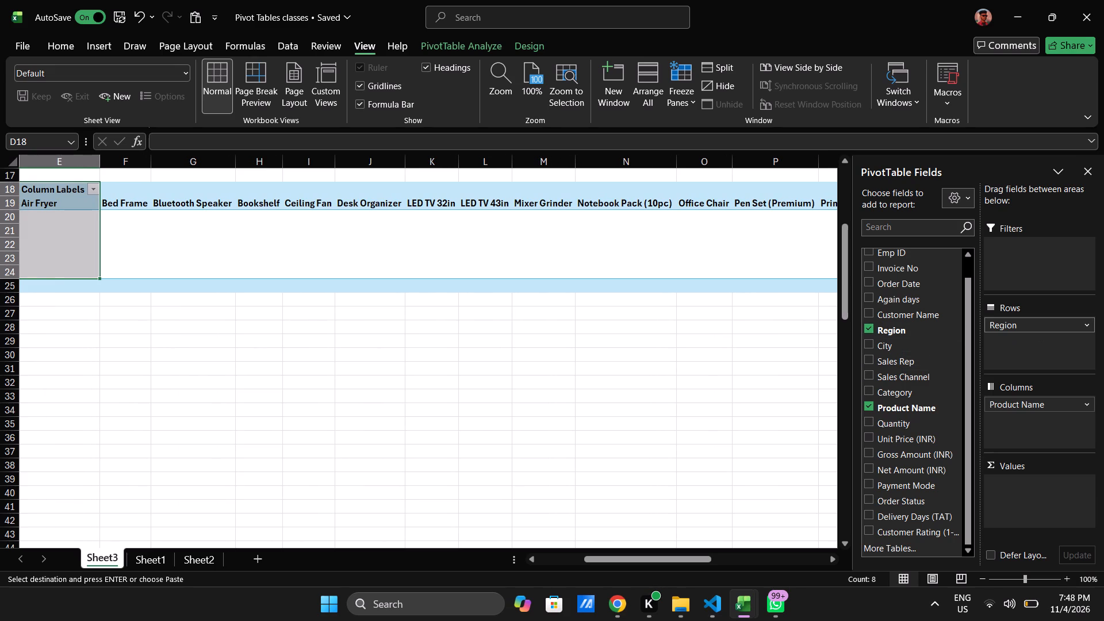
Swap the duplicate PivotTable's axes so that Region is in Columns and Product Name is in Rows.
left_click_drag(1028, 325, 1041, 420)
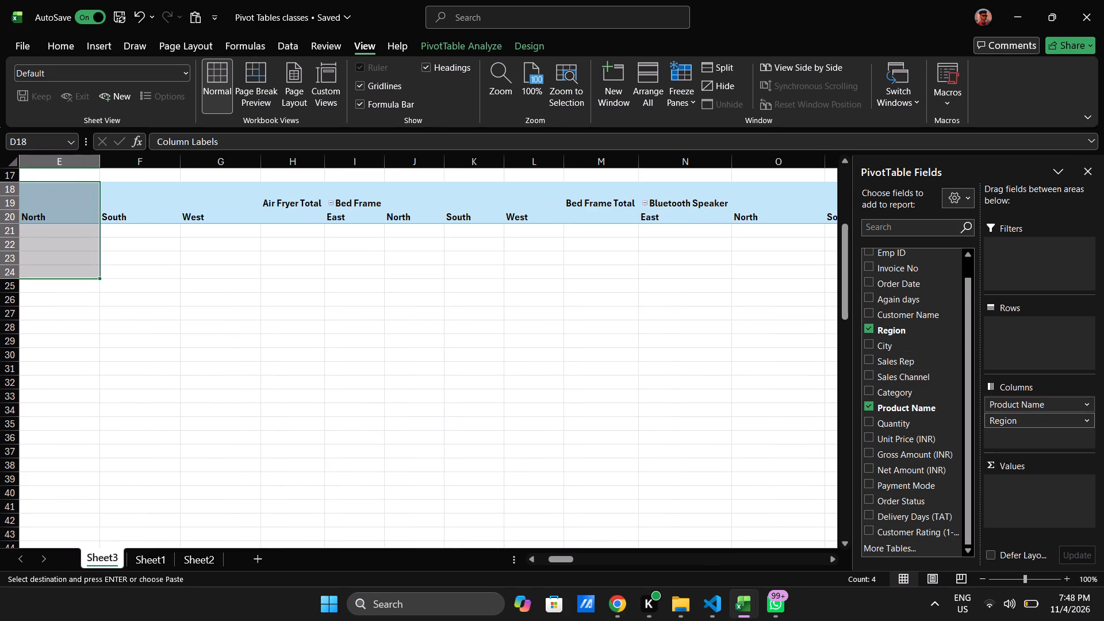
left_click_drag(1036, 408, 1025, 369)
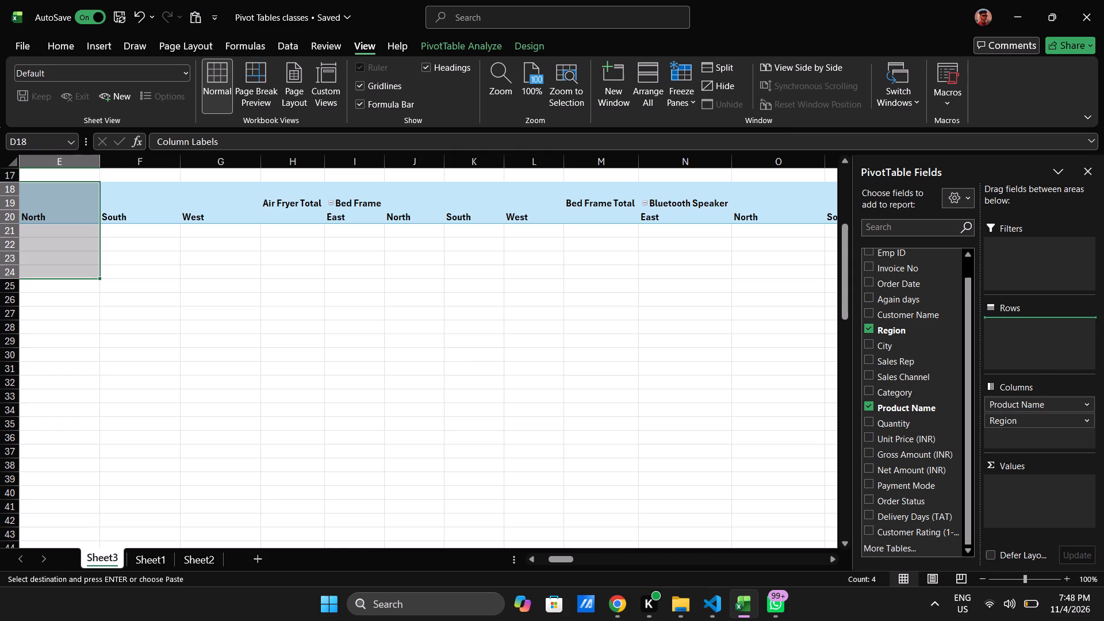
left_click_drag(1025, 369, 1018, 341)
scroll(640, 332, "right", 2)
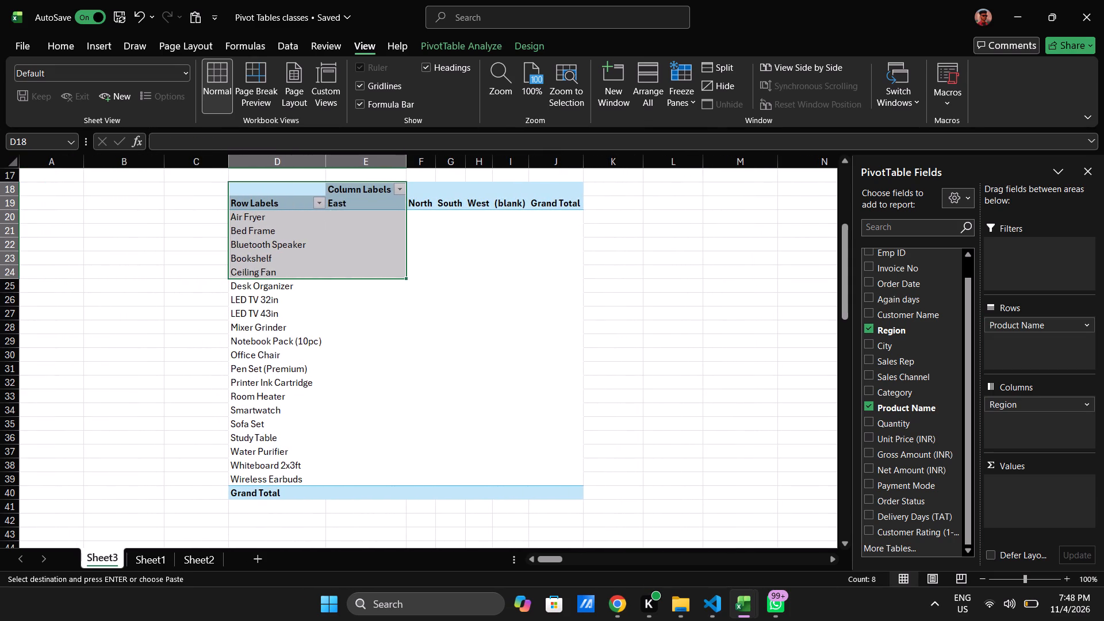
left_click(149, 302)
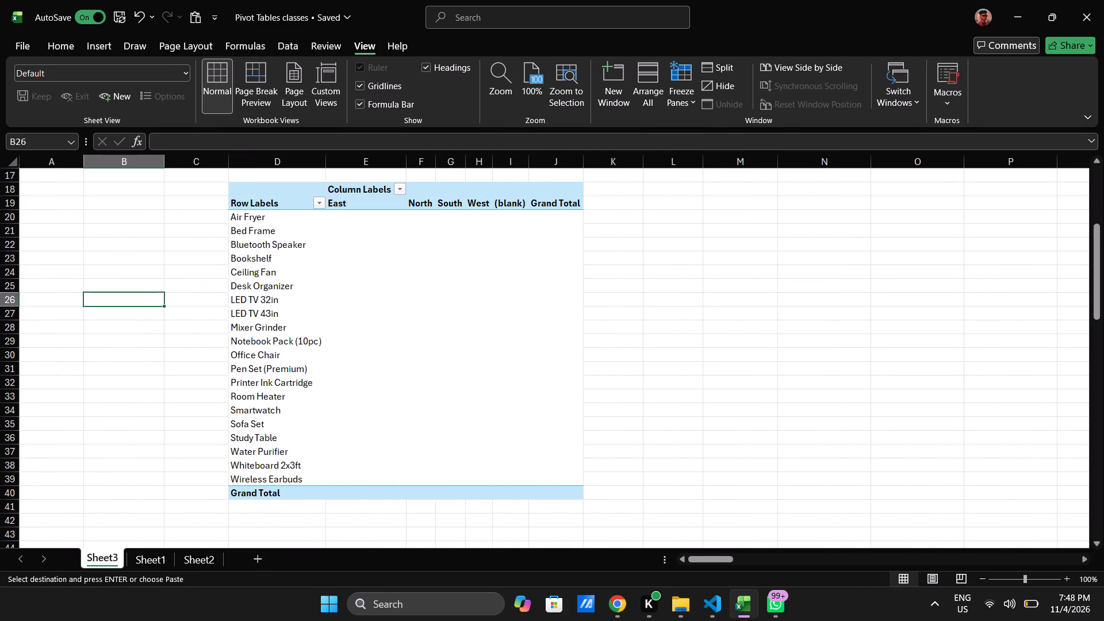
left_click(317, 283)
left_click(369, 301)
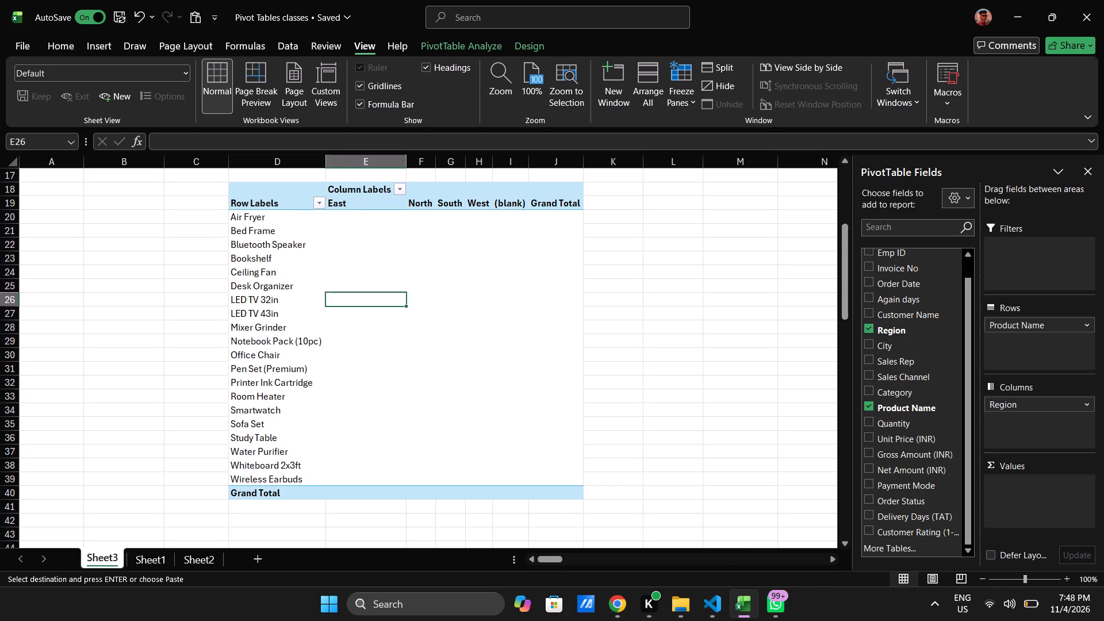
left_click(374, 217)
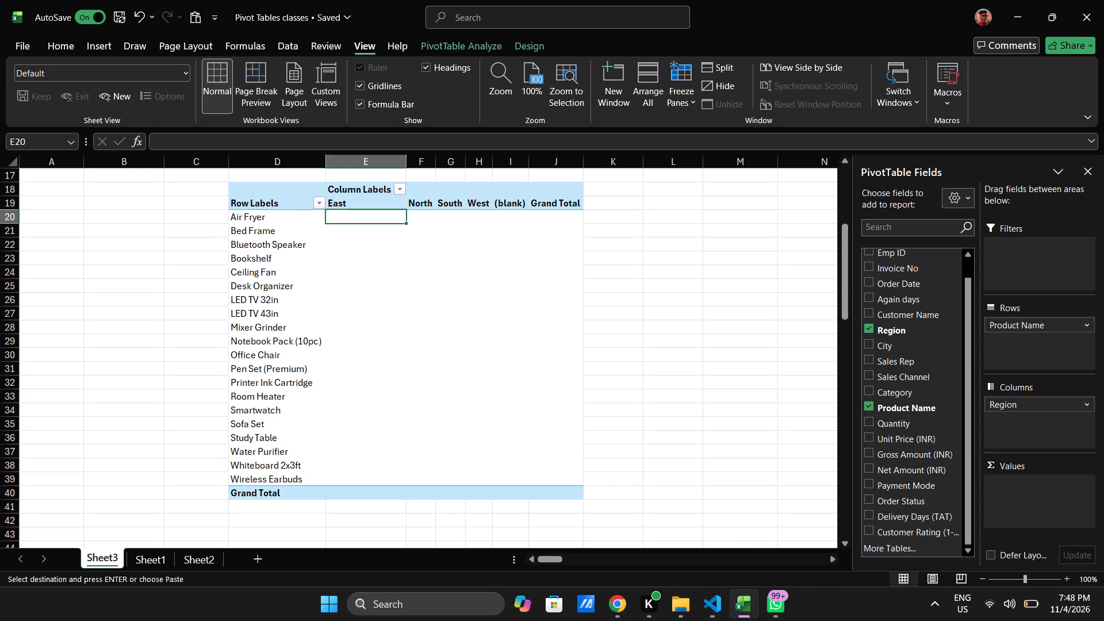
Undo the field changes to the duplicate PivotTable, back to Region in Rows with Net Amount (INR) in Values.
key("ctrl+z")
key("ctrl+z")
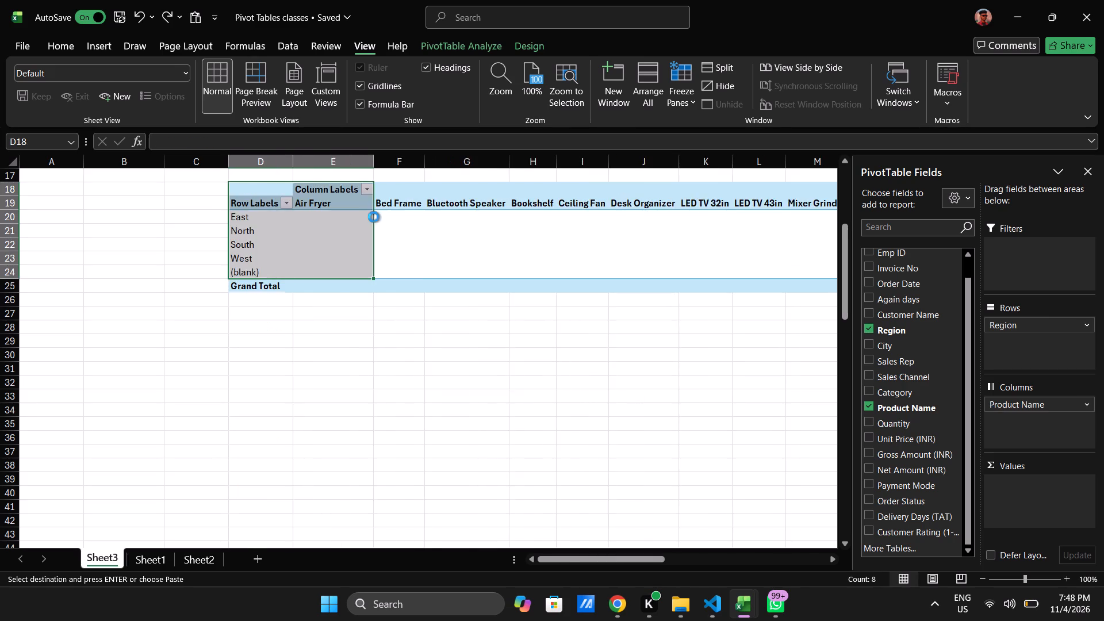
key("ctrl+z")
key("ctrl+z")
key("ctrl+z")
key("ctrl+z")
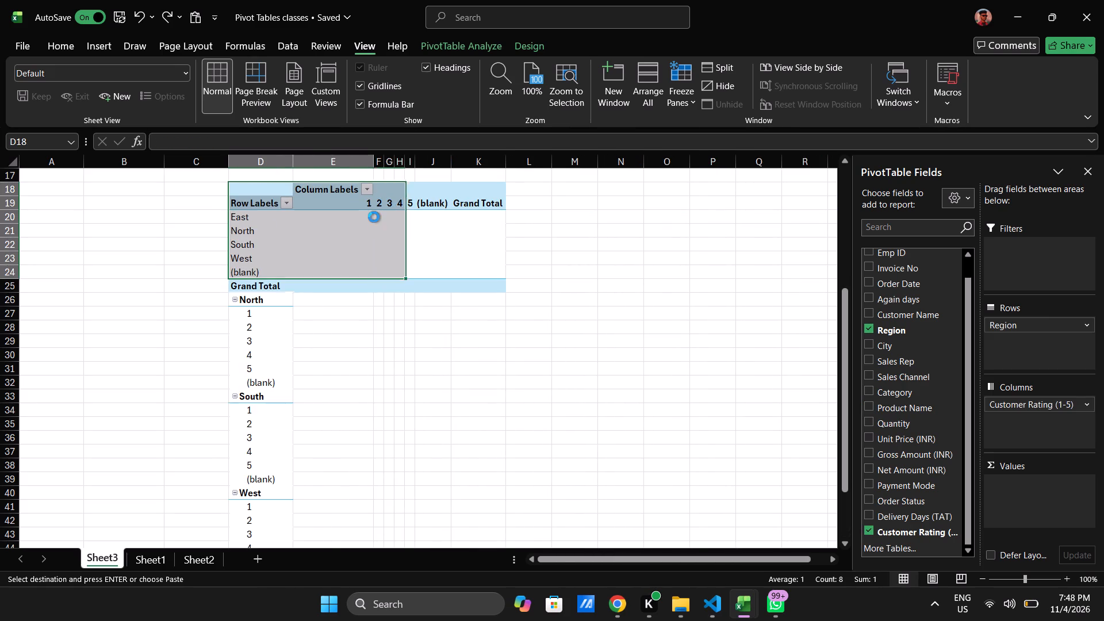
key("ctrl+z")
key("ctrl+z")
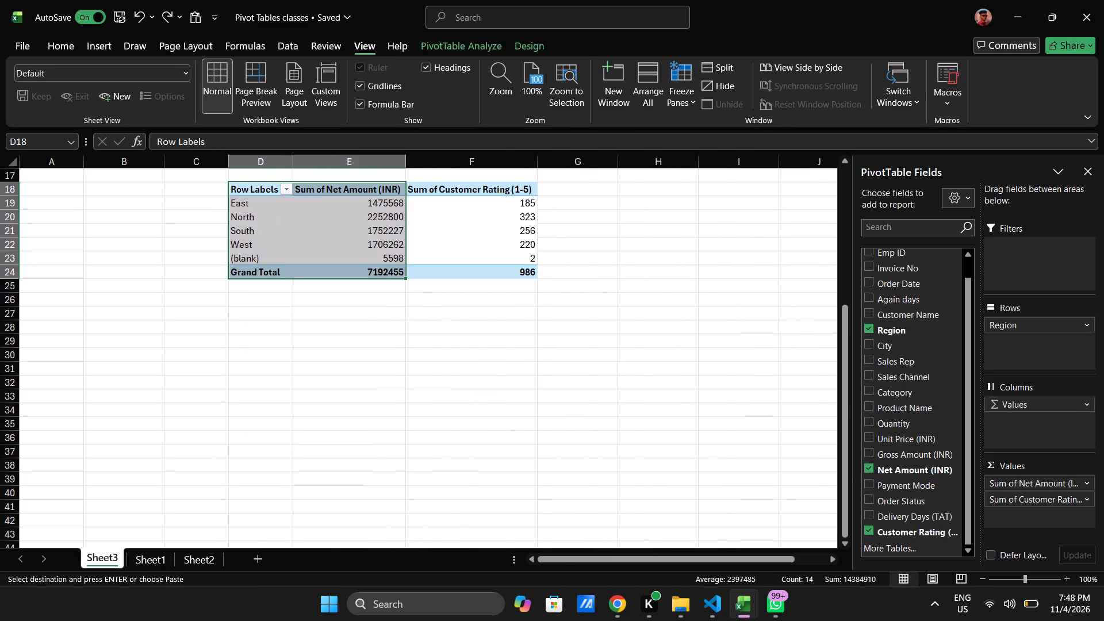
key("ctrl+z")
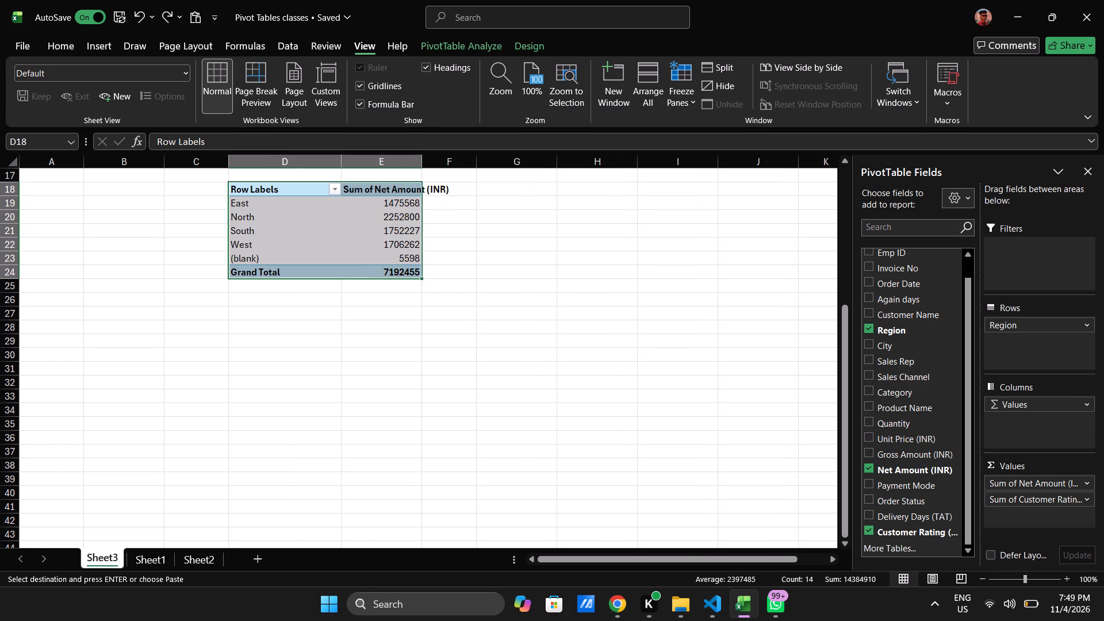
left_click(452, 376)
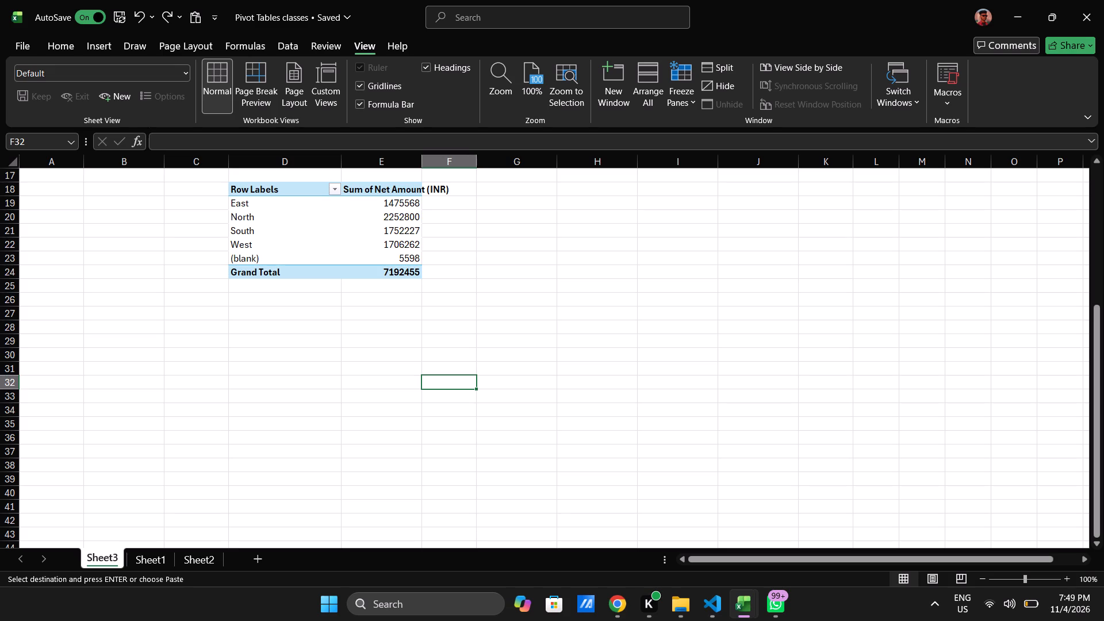
Move Region to Columns in the duplicate PivotTable and add Product Name to Rows, keeping Net Amount (INR) in Values.
left_click(365, 229)
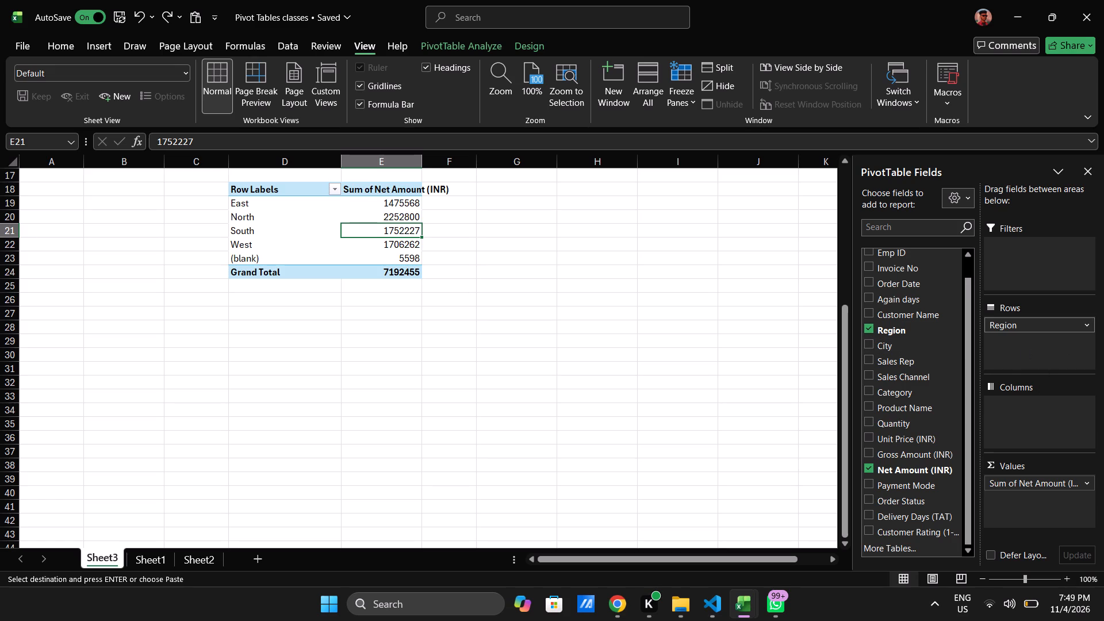
left_click_drag(1019, 325, 1026, 407)
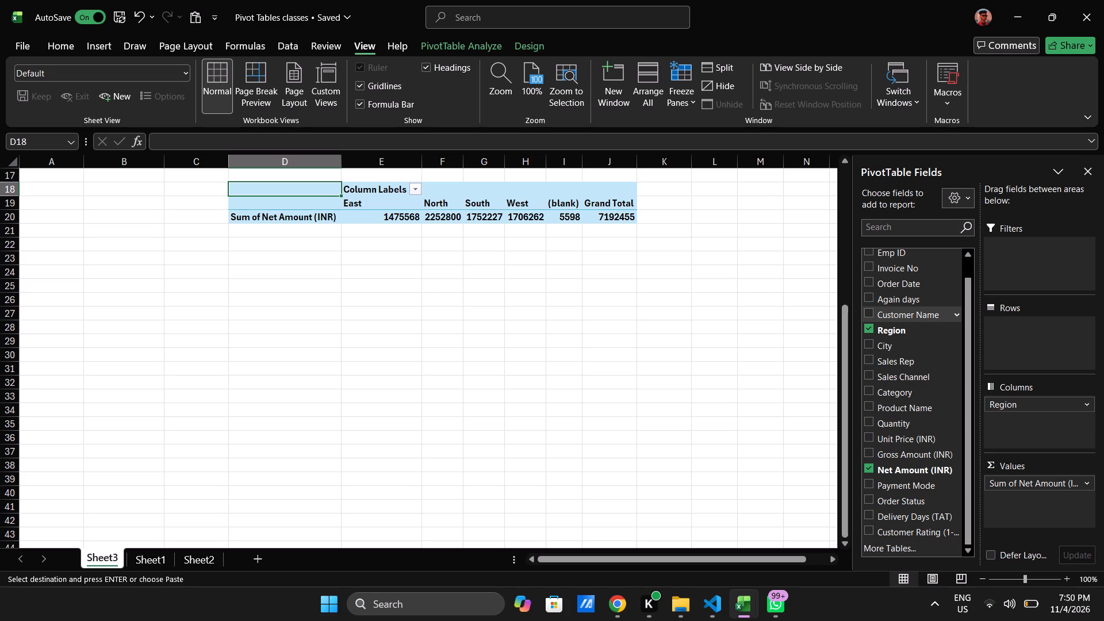
scroll(931, 354, "up", 1)
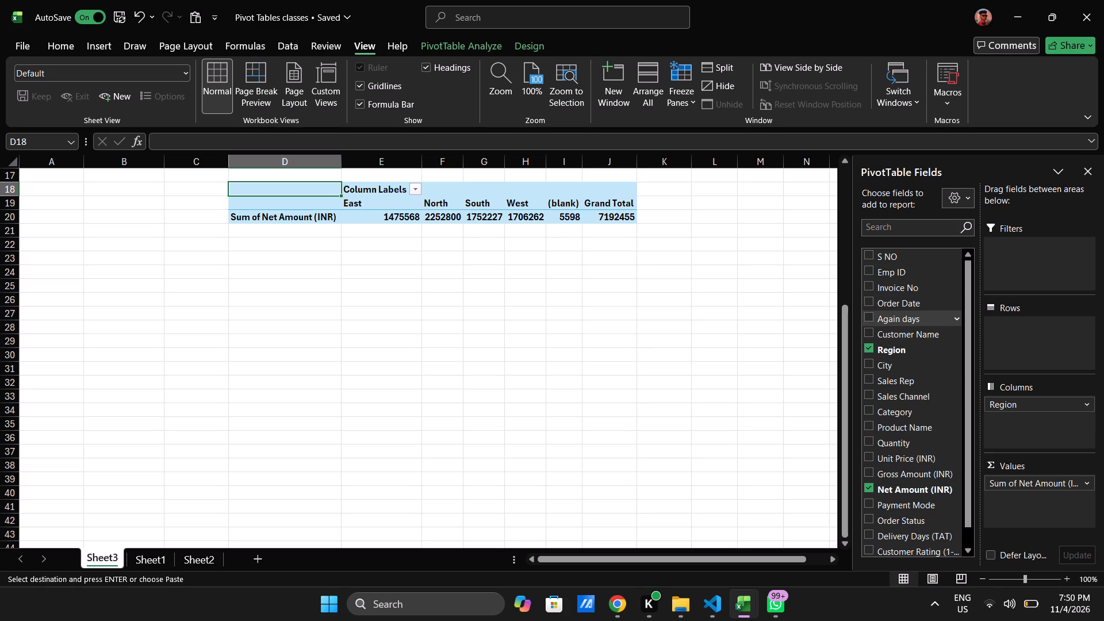
left_click(871, 426)
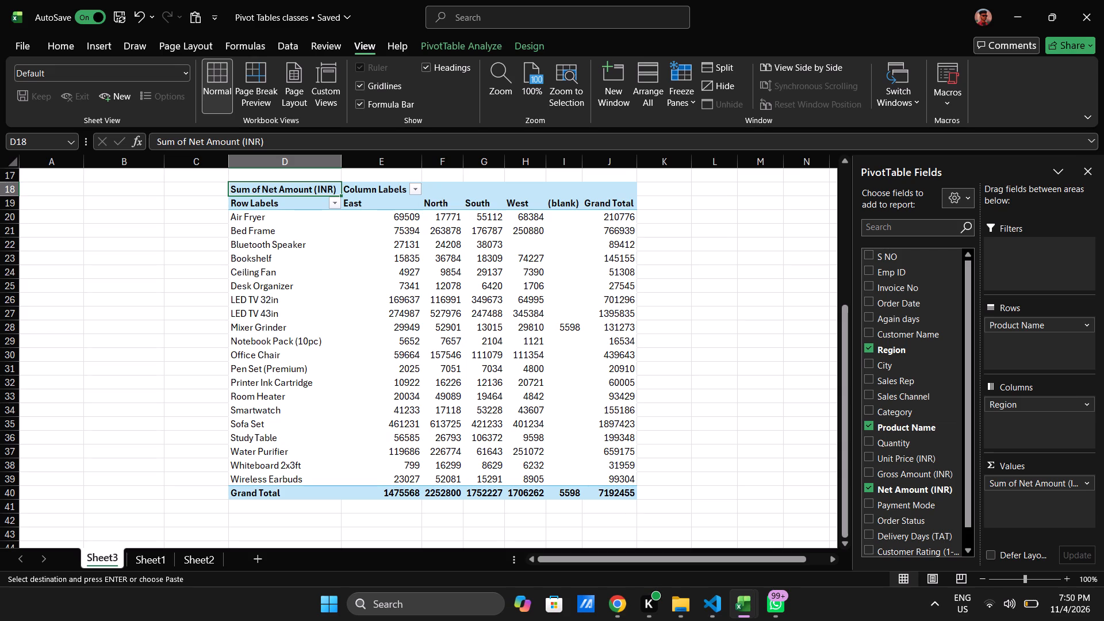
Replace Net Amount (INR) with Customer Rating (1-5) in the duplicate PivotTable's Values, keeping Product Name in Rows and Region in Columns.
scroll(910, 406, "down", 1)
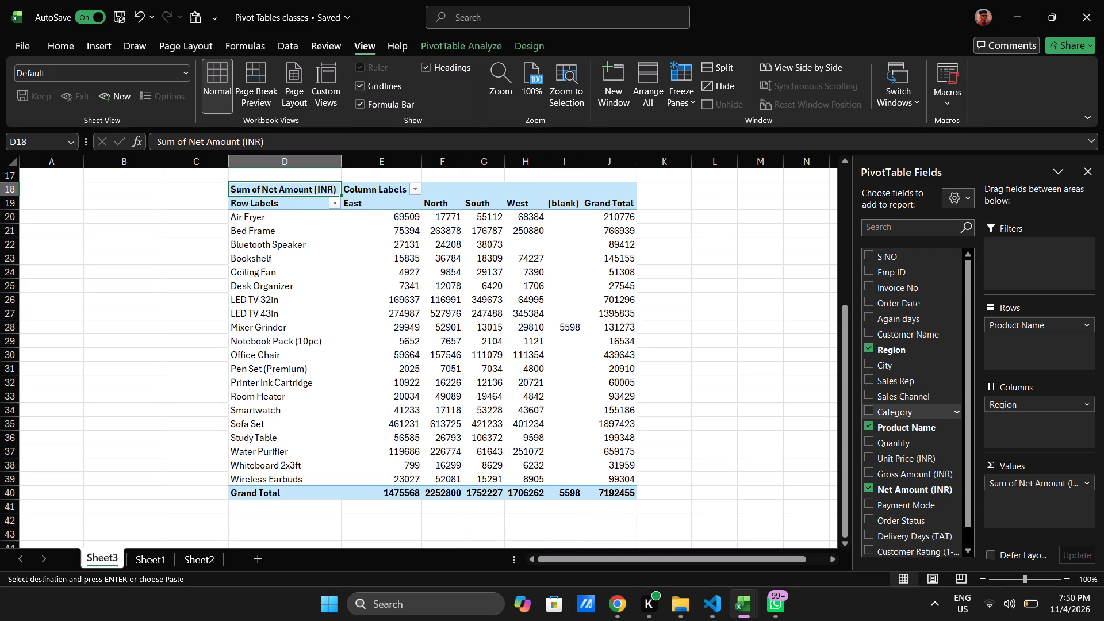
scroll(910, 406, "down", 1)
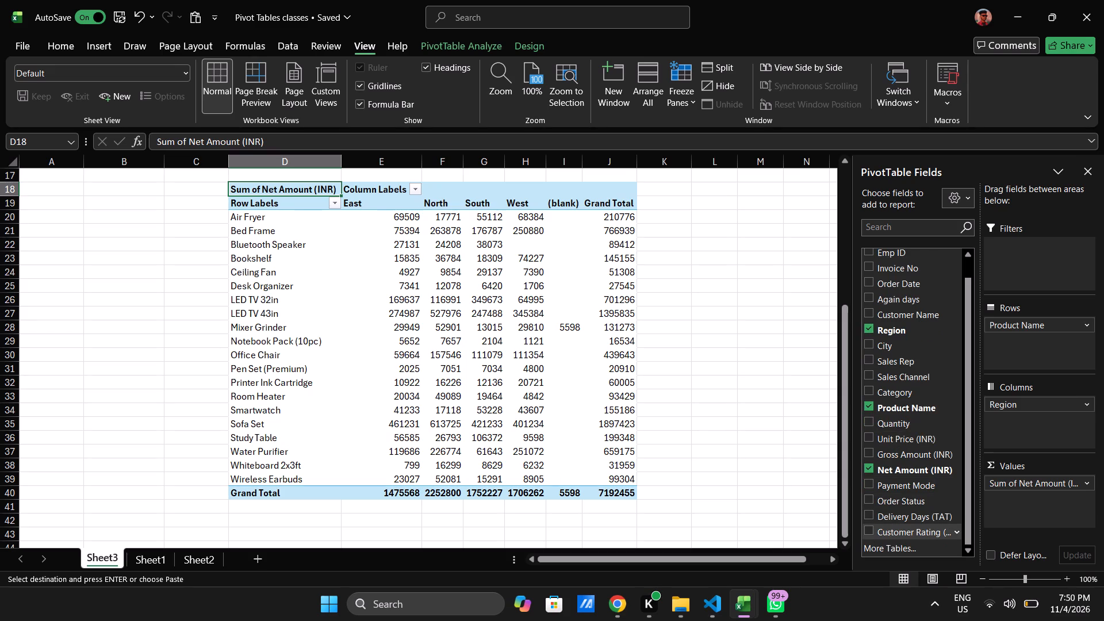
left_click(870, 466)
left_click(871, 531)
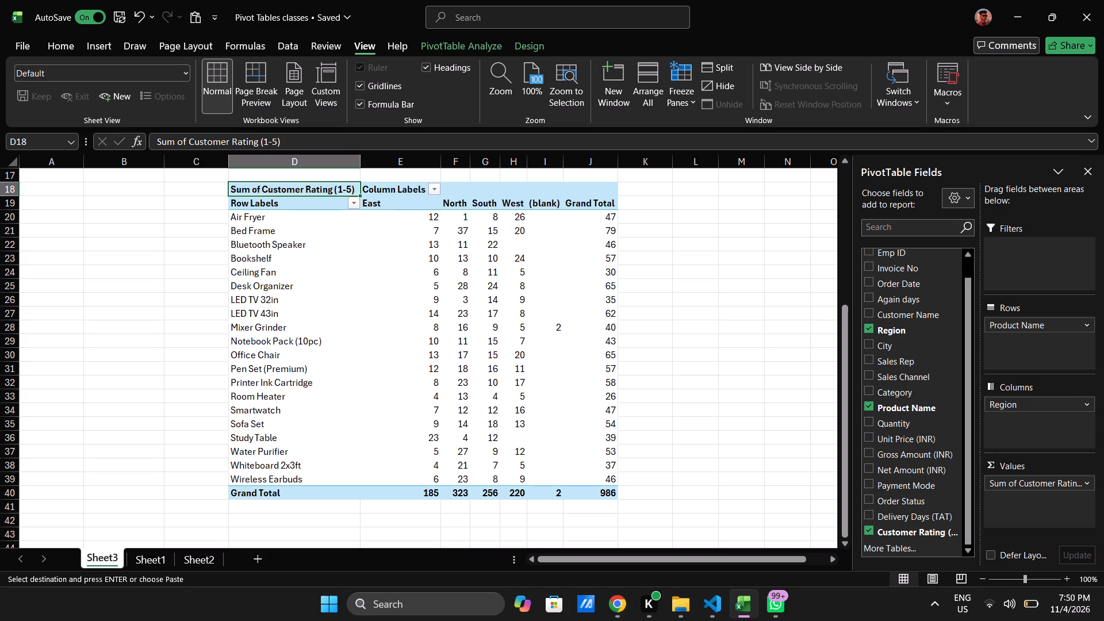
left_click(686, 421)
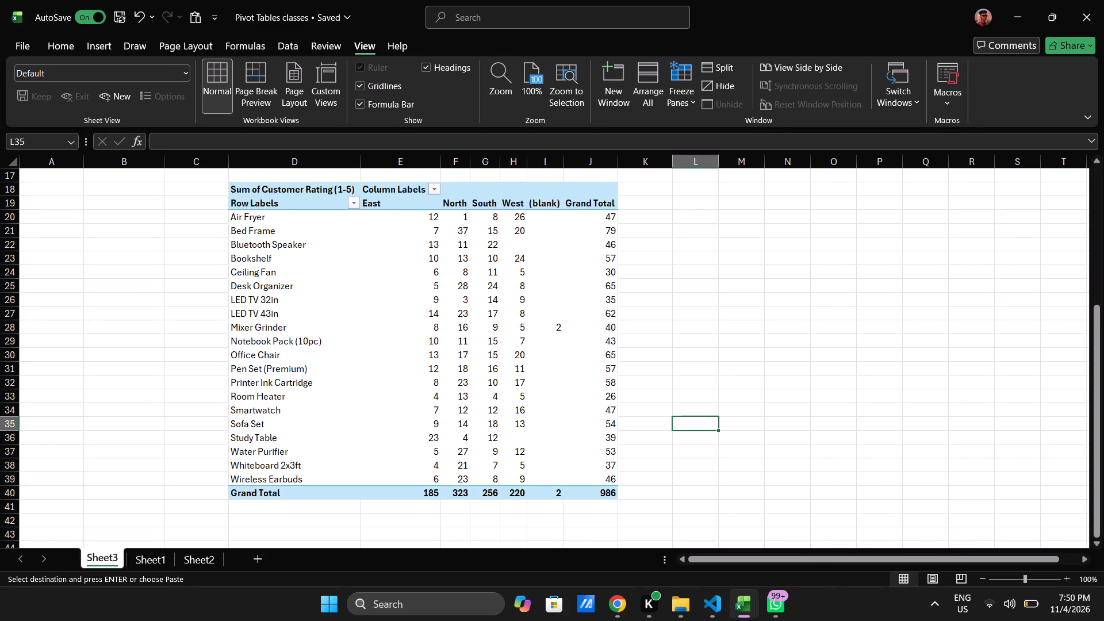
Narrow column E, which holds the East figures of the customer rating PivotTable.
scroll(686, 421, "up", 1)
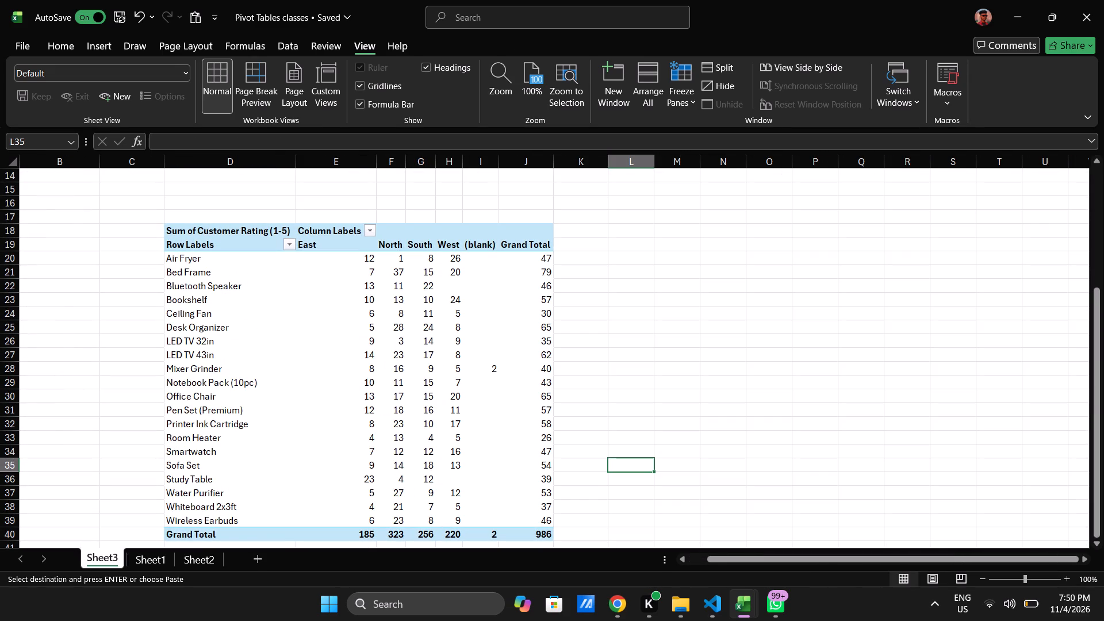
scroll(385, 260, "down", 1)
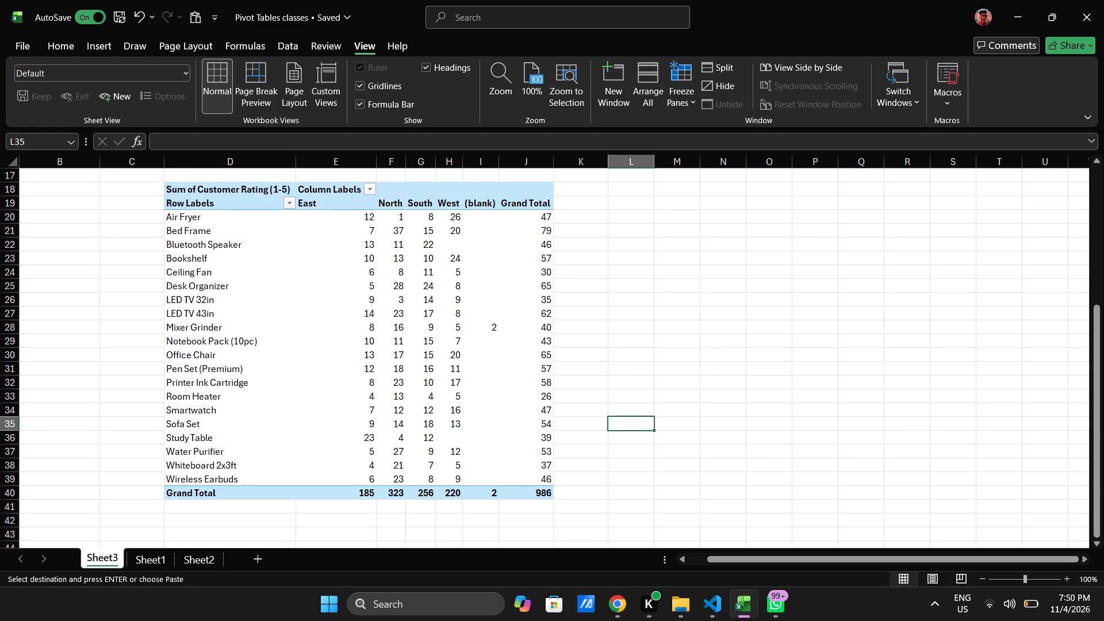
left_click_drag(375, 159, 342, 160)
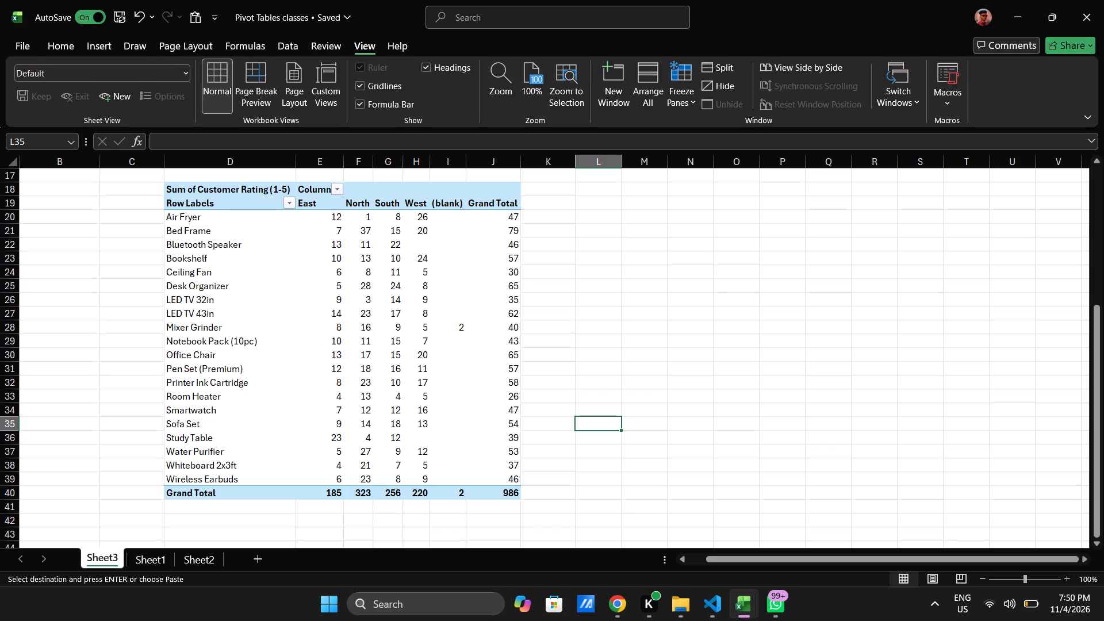
Select the Grand Total column of the customer rating PivotTable from its header to the bottom row to examine it.
left_click(507, 218)
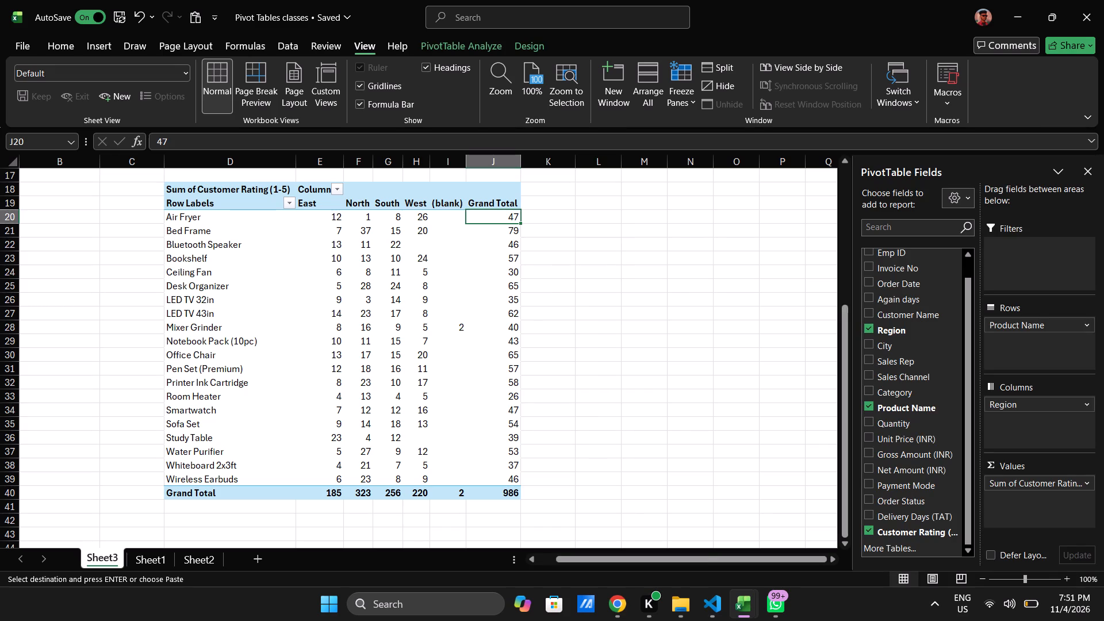
left_click(635, 343)
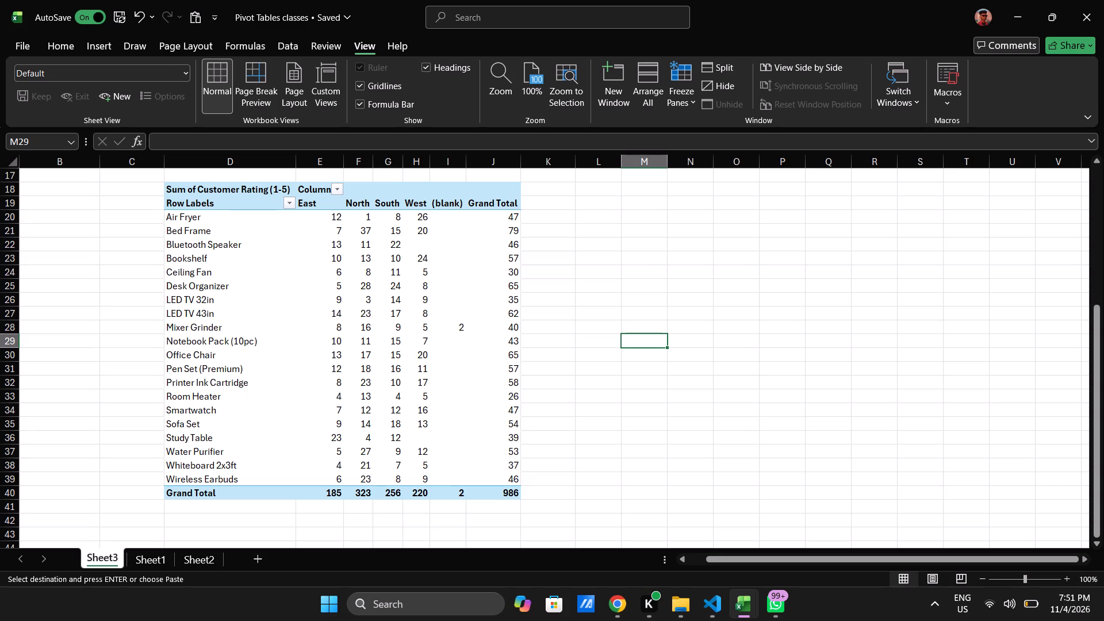
left_click_drag(492, 197, 496, 257)
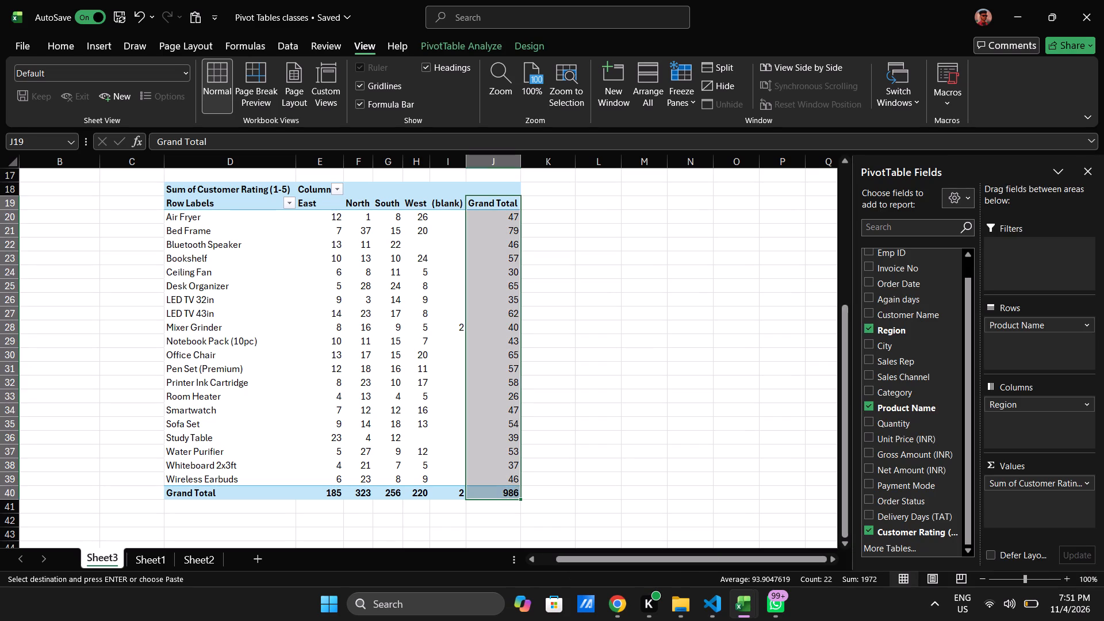
left_click(586, 255)
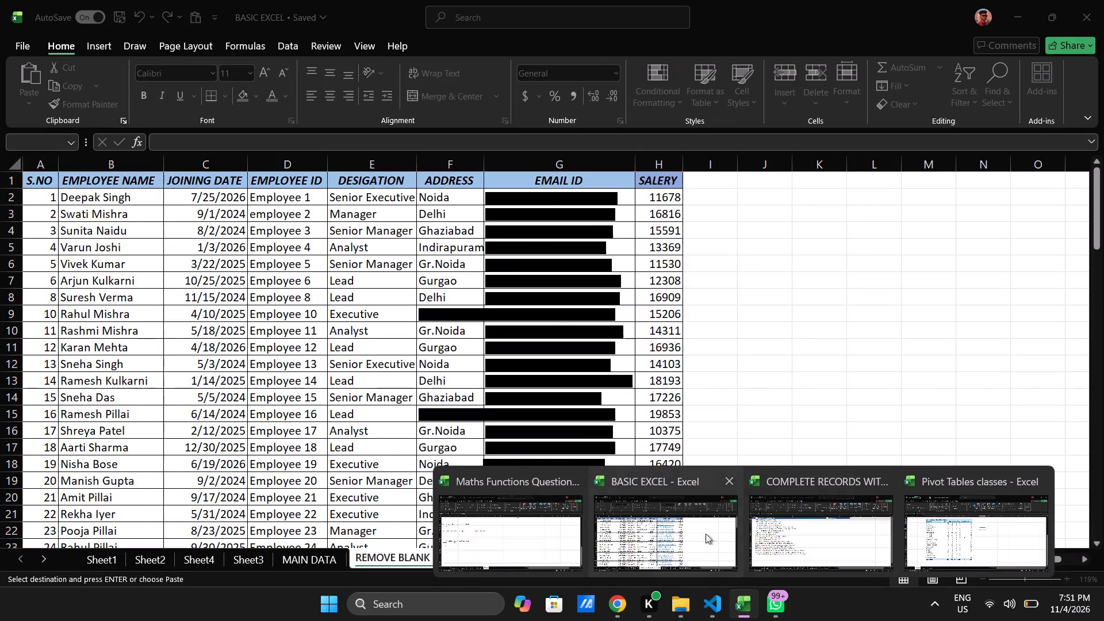
Switch to the COMPLETE RECORDS workbook and examine its Analysis_Workspace sheet.
left_click(788, 531)
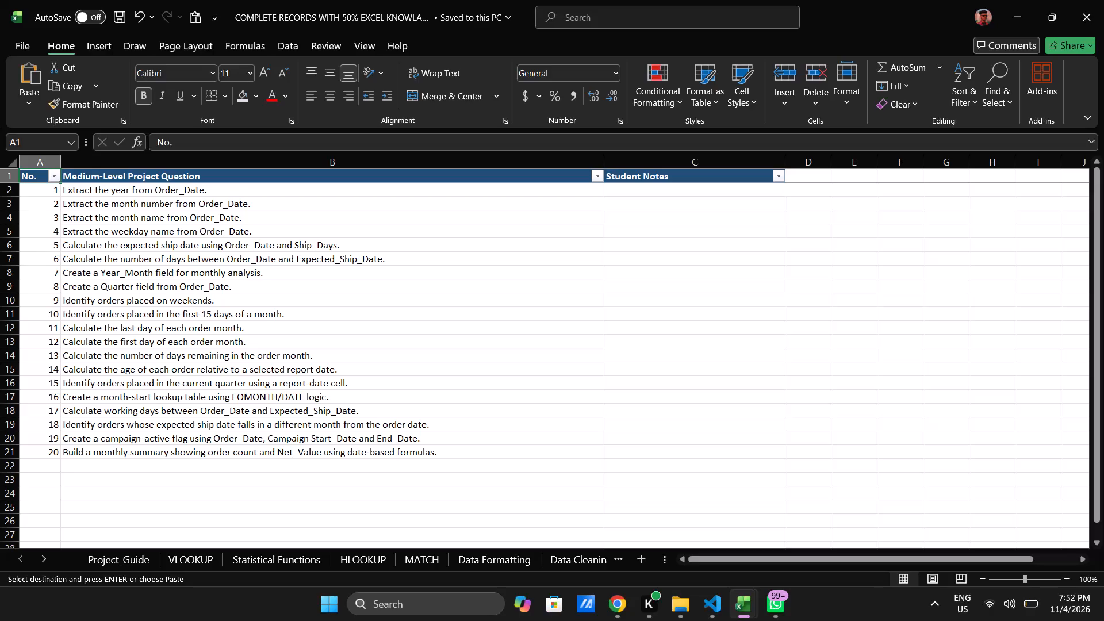
triple_click(45, 555)
triple_click(45, 555)
triple_click(45, 555)
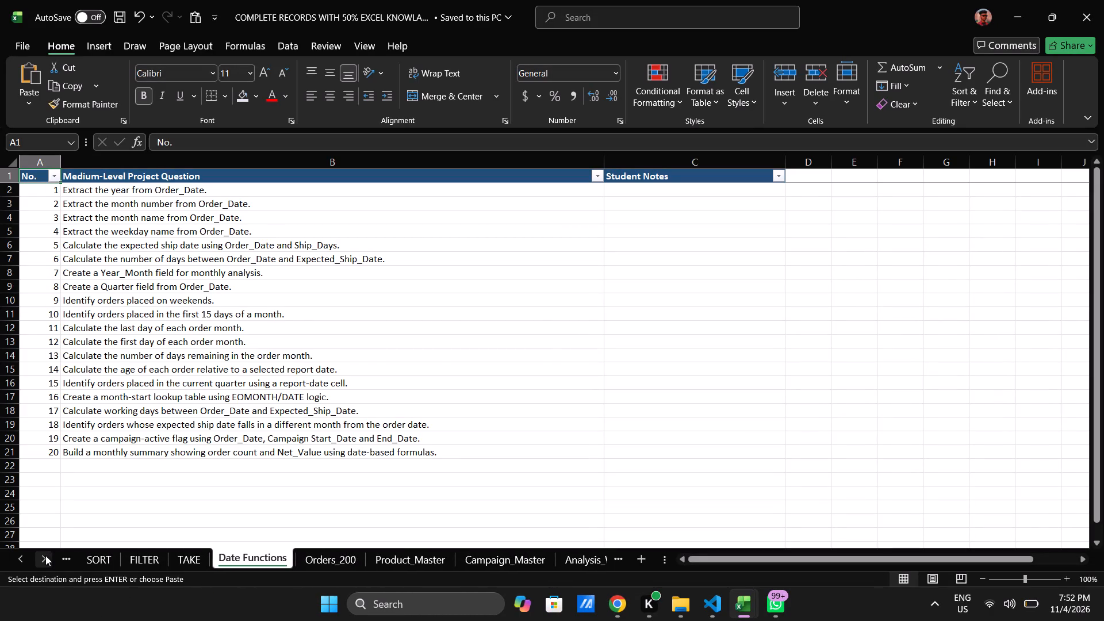
left_click(576, 561)
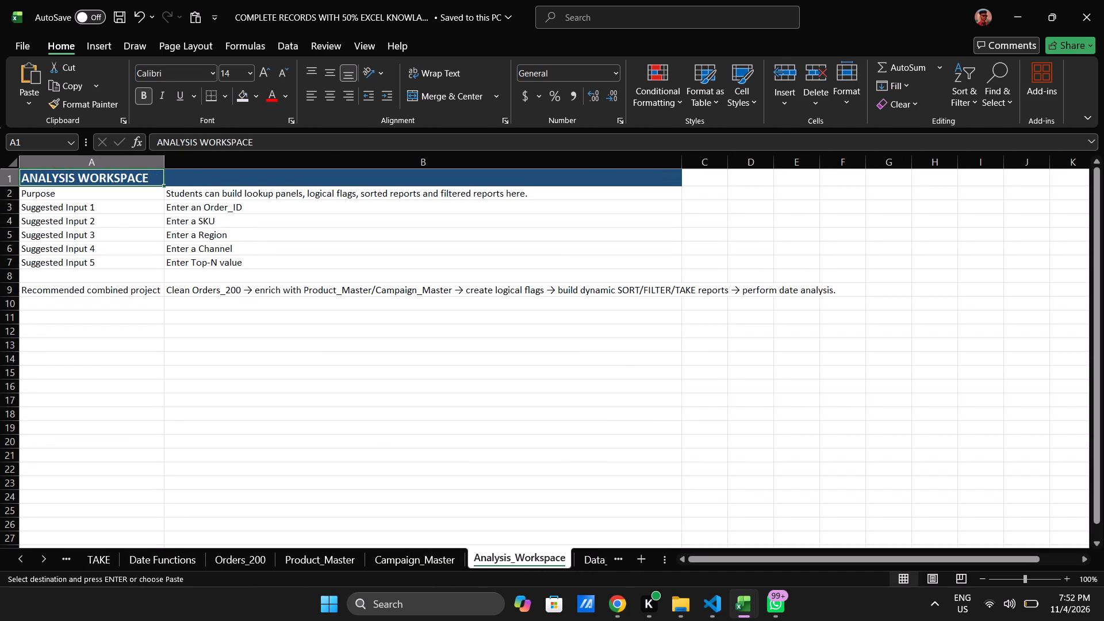
scroll(393, 428, "right", 1)
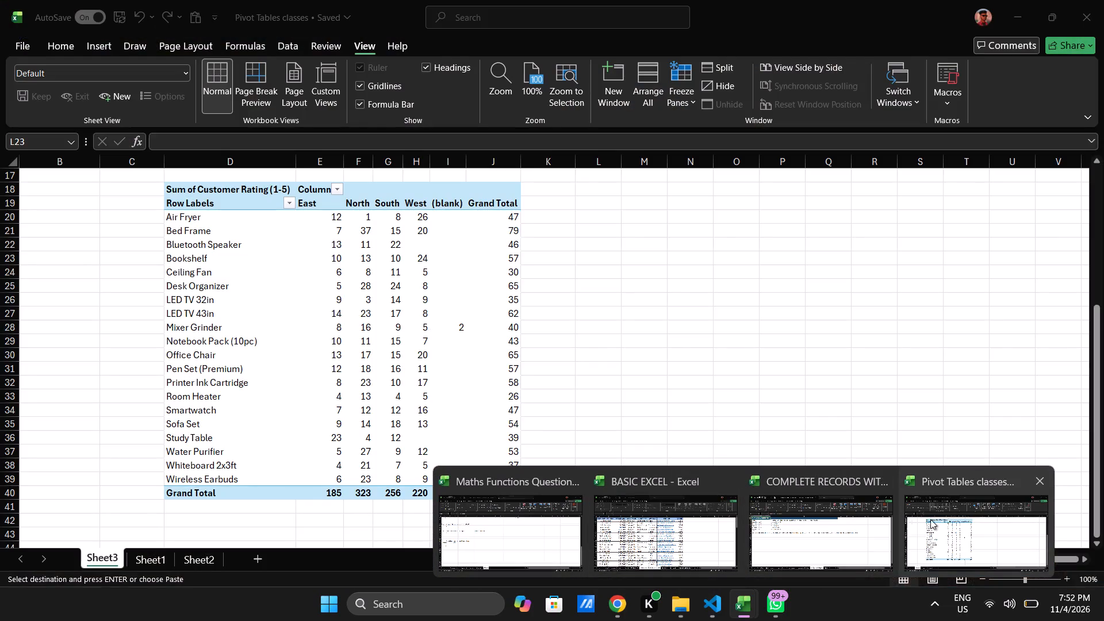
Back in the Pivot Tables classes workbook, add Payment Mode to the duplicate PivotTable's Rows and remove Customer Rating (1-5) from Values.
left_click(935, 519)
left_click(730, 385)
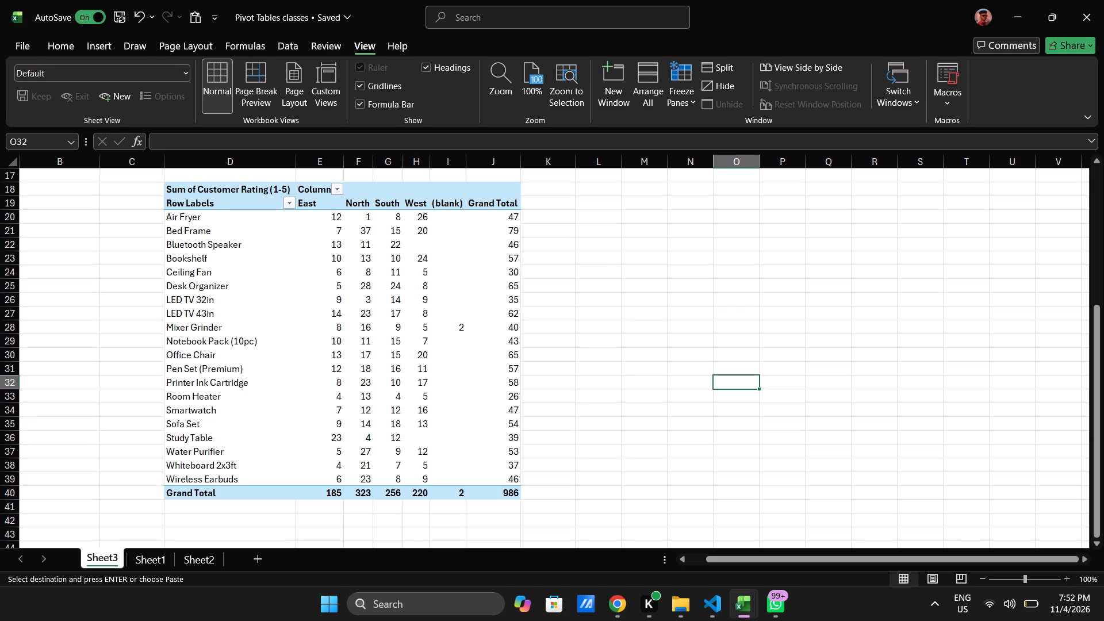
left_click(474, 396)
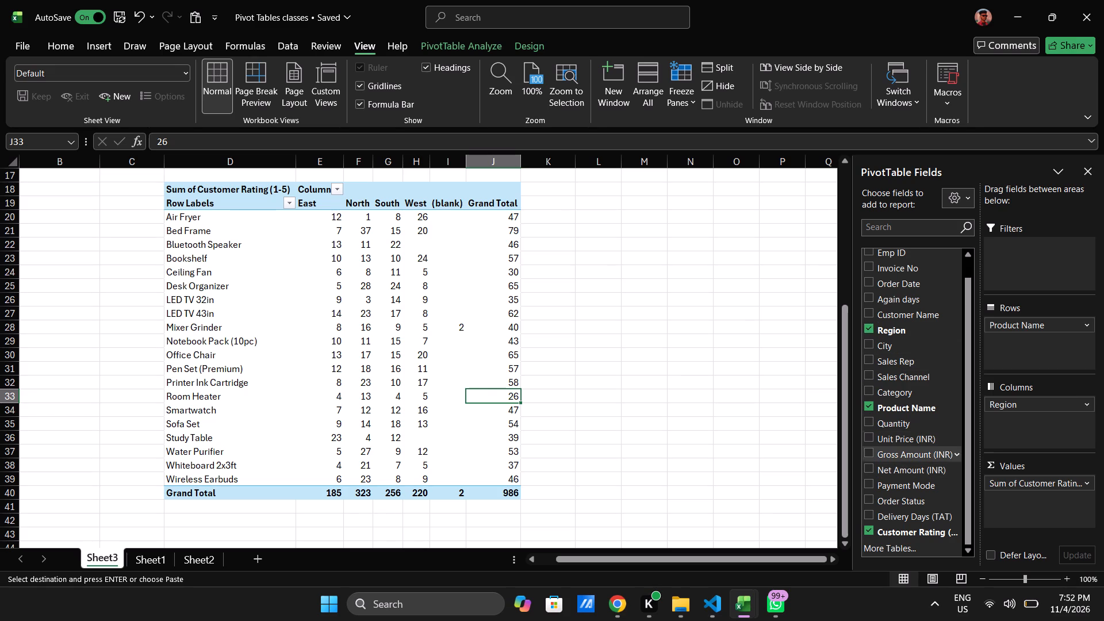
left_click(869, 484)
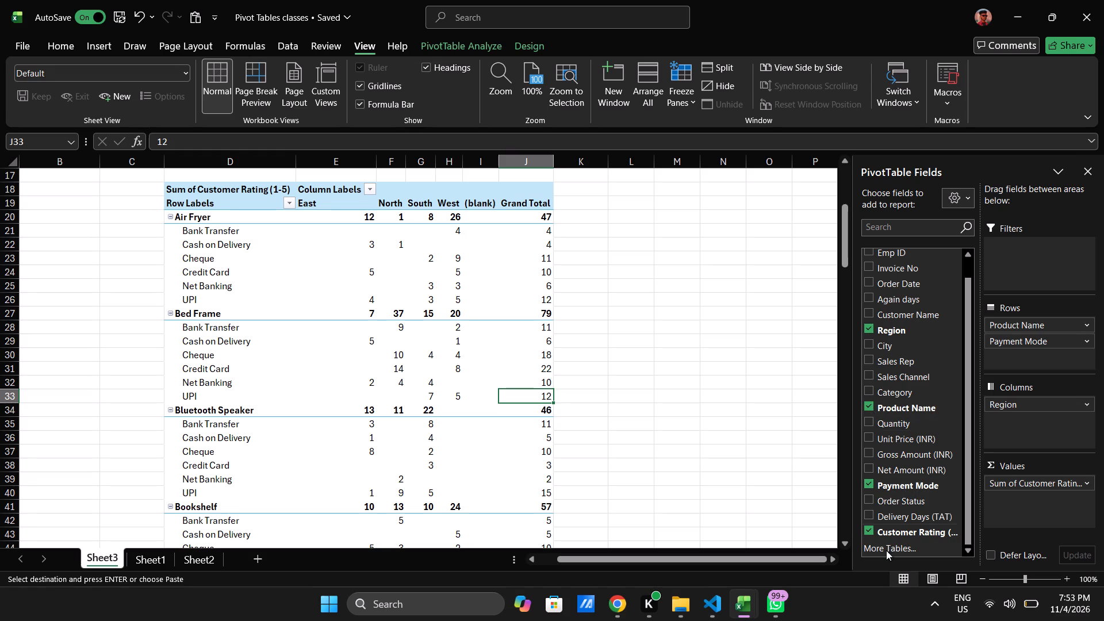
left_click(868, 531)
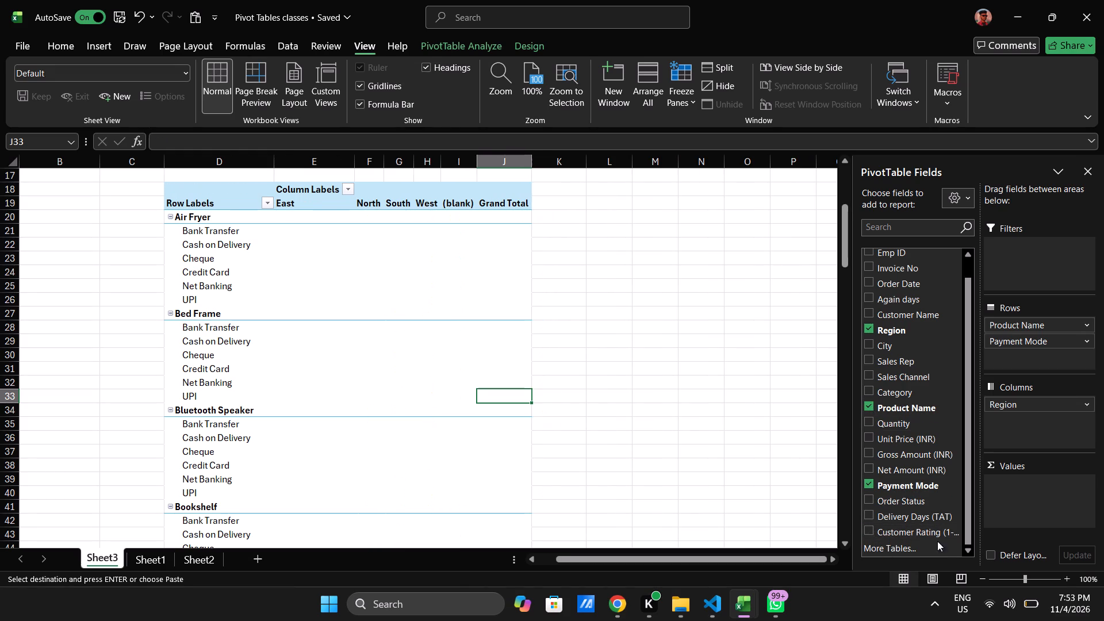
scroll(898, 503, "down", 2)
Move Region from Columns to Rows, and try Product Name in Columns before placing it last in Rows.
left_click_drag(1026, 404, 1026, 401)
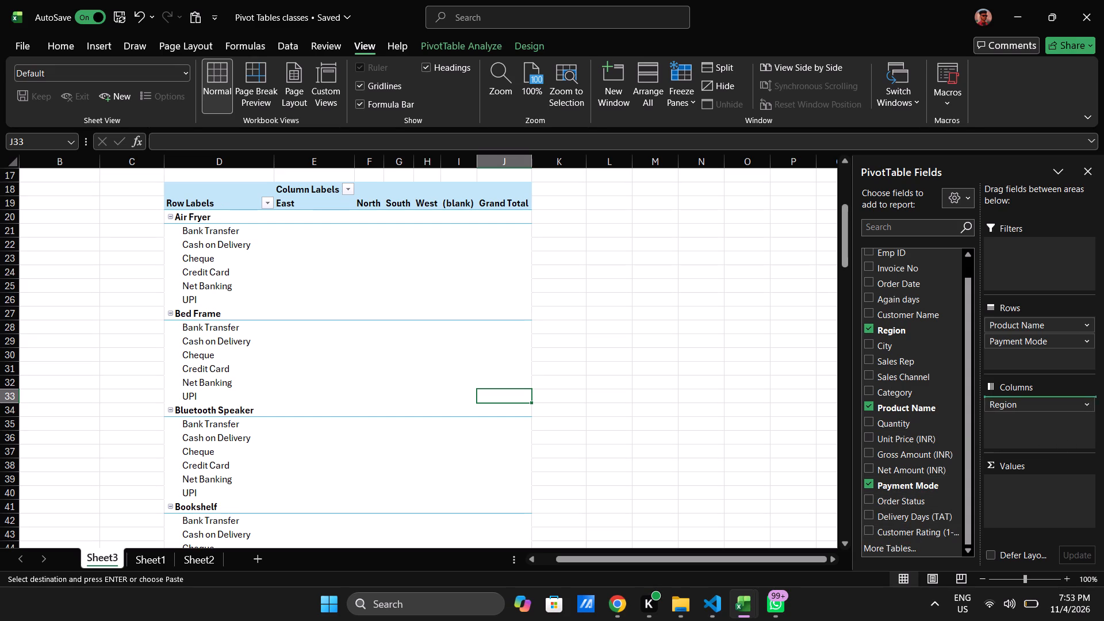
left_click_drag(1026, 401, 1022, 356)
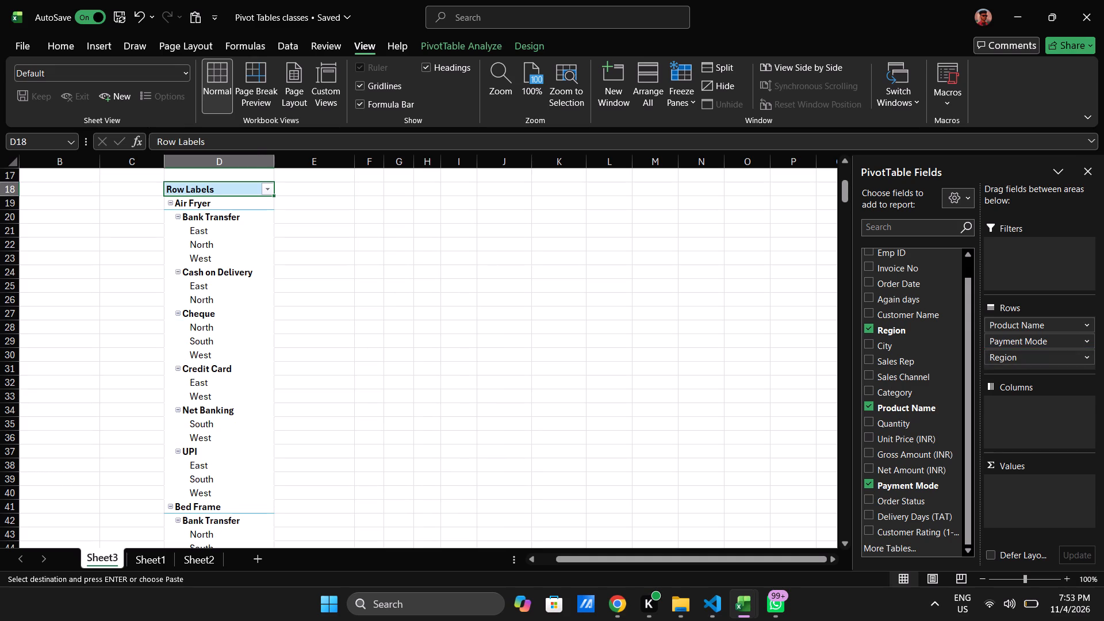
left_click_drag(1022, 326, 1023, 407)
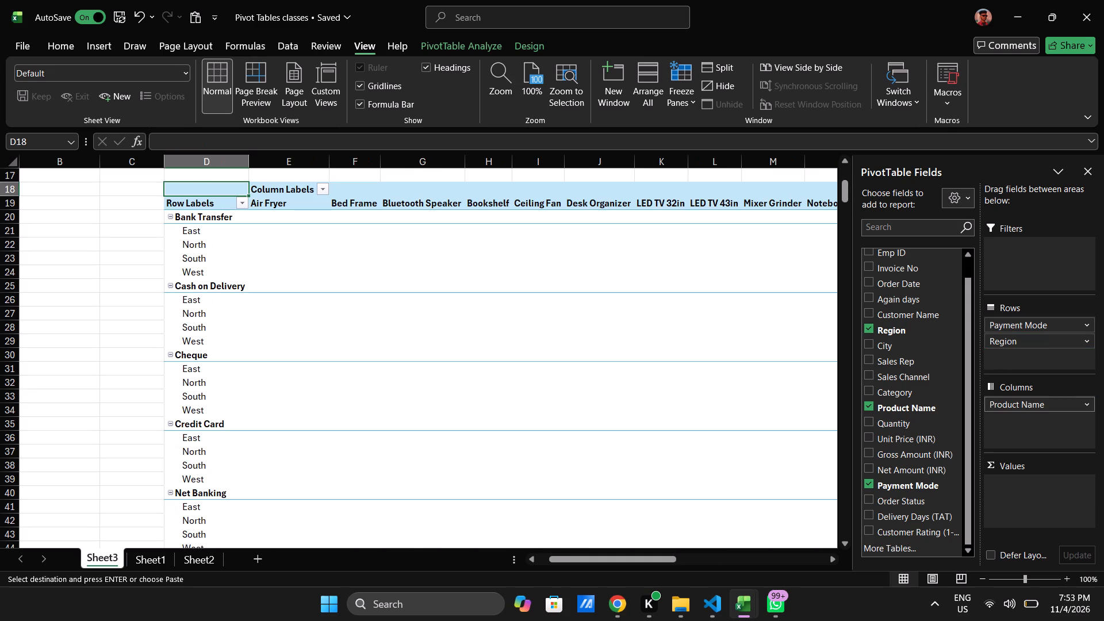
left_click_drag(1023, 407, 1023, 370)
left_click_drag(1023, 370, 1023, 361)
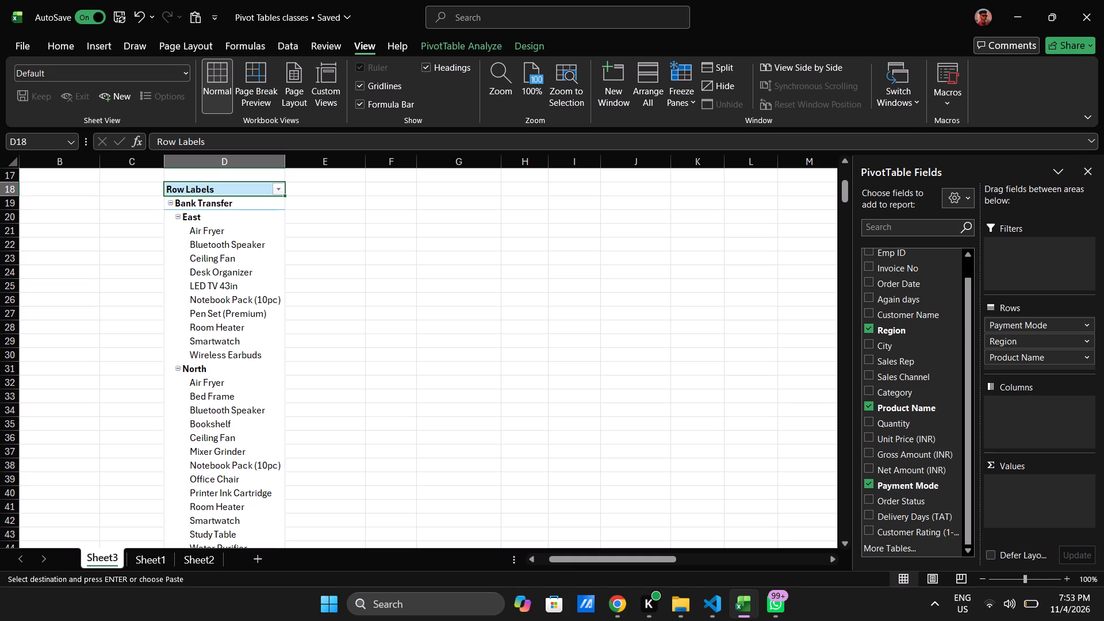
Clear the duplicate PivotTable by removing its Region, Product Name and Payment Mode fields.
left_click(872, 332)
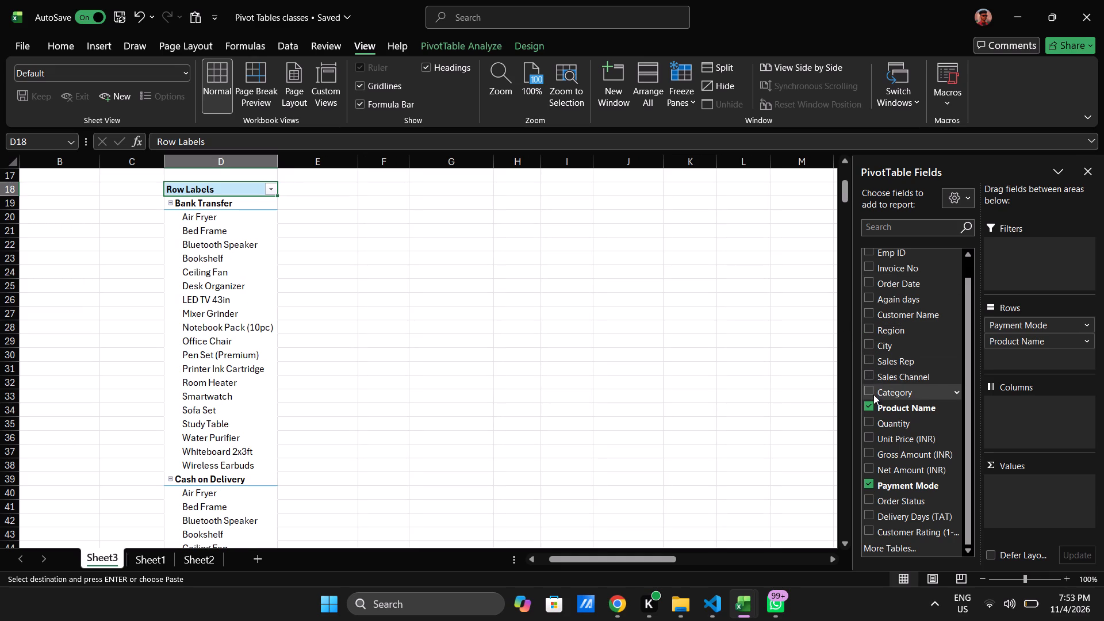
left_click(871, 405)
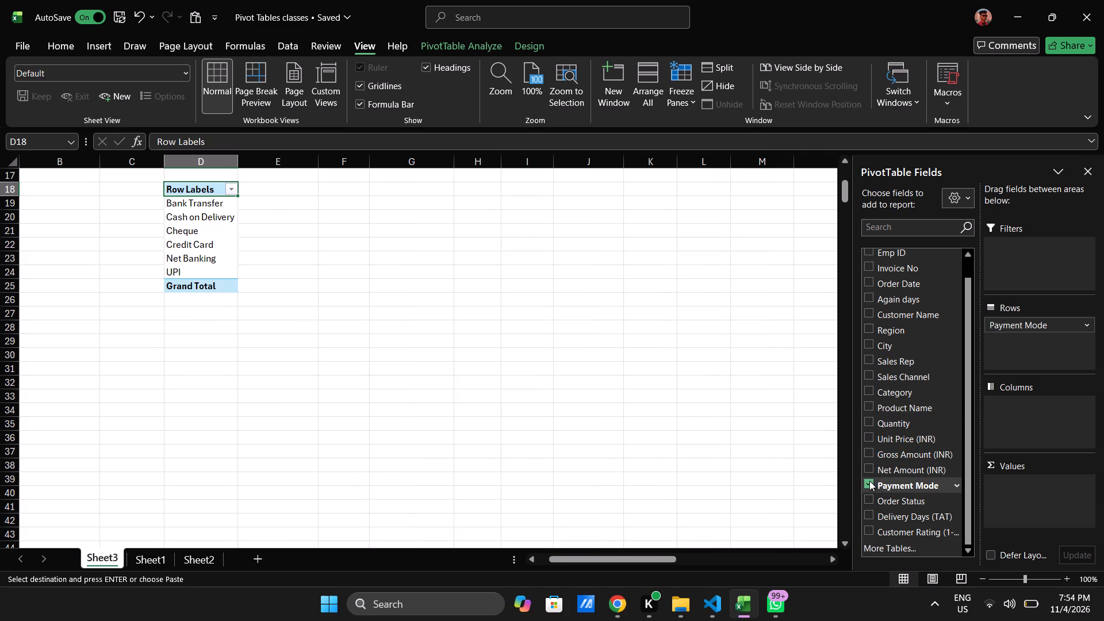
left_click(869, 481)
Rebuild the emptied PivotTable with Region in Rows and Net Amount (INR) in Values.
scroll(892, 388, "up", 3)
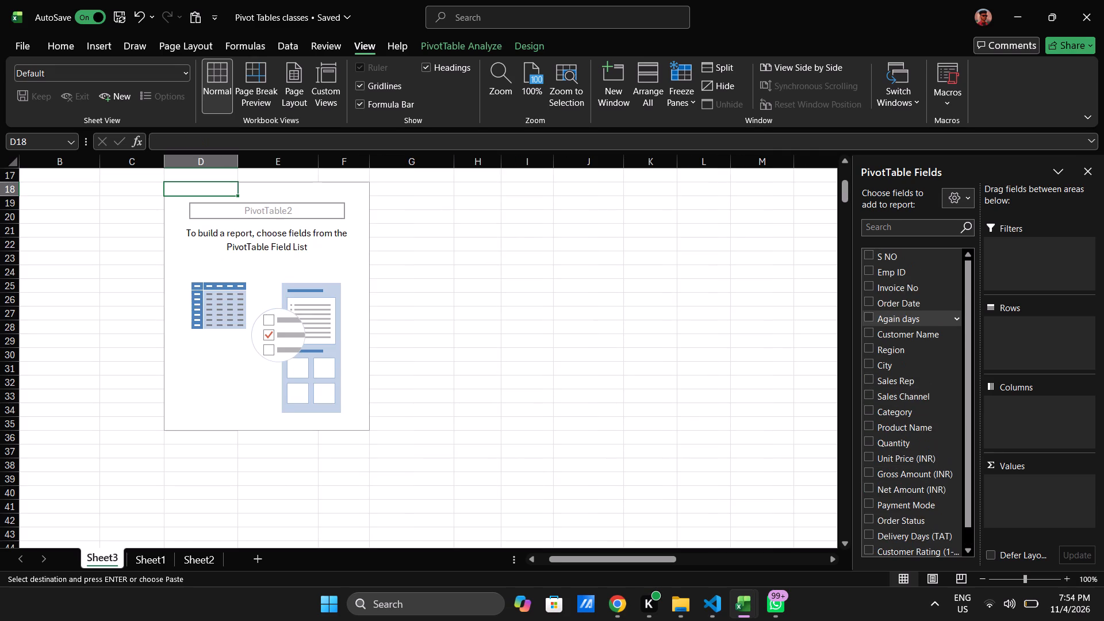
left_click(869, 348)
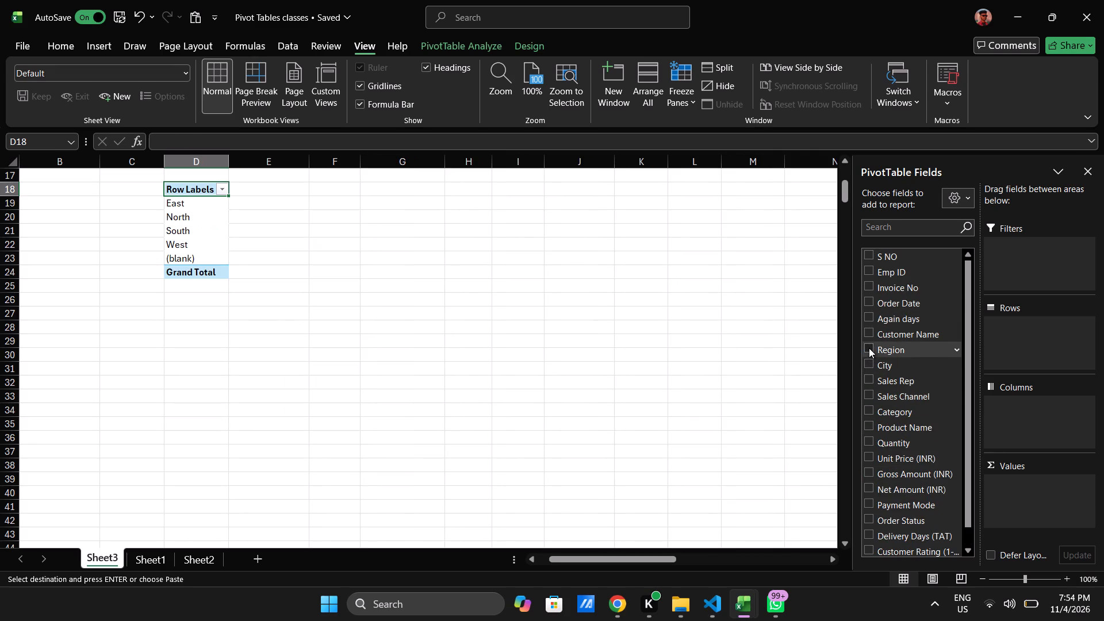
left_click(873, 489)
left_click(646, 354)
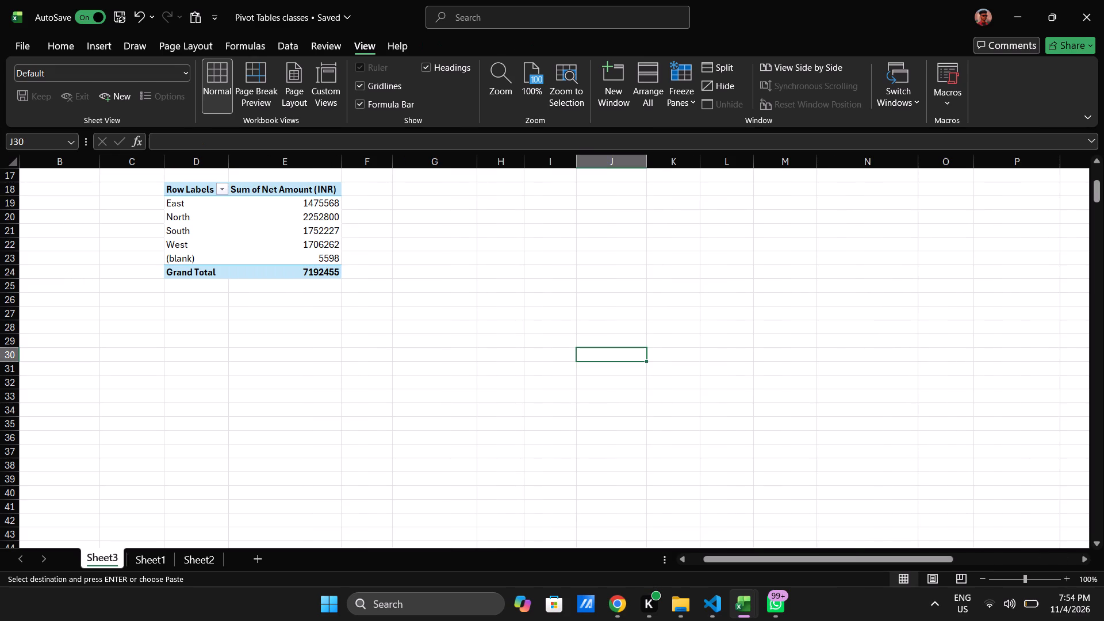
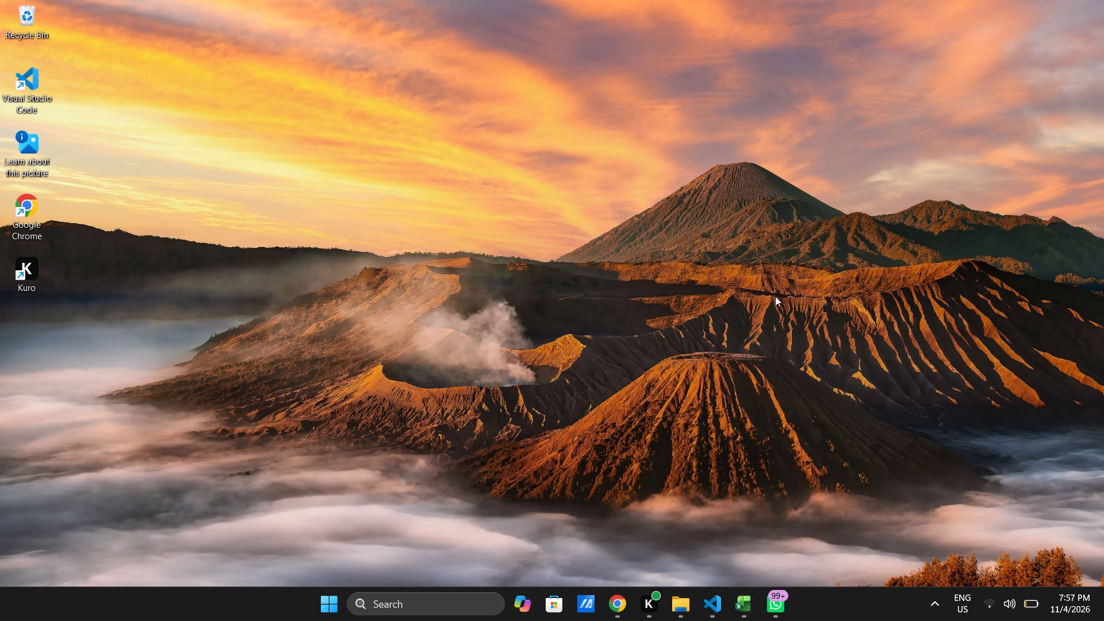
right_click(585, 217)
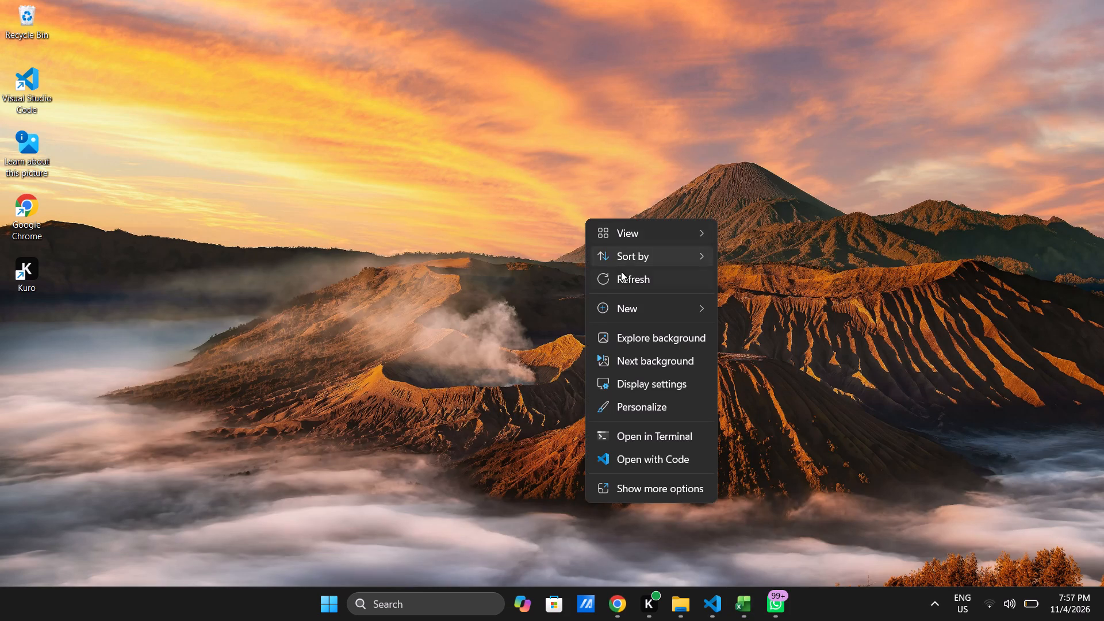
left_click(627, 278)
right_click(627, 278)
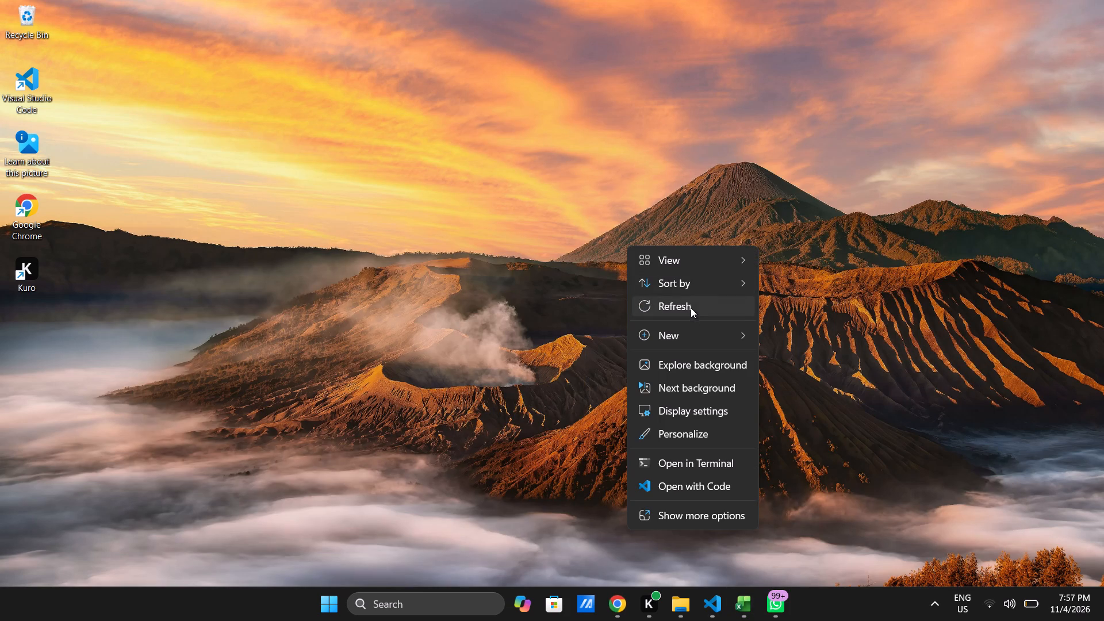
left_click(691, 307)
Open the Shut Down Windows dialog from the desktop.
key("alt+F4")
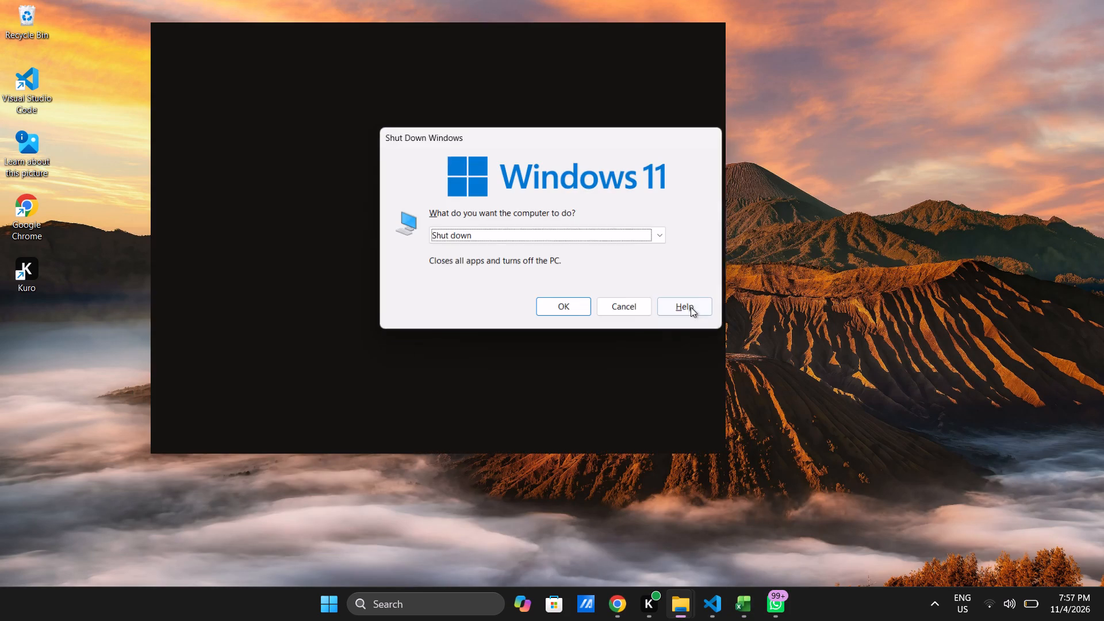